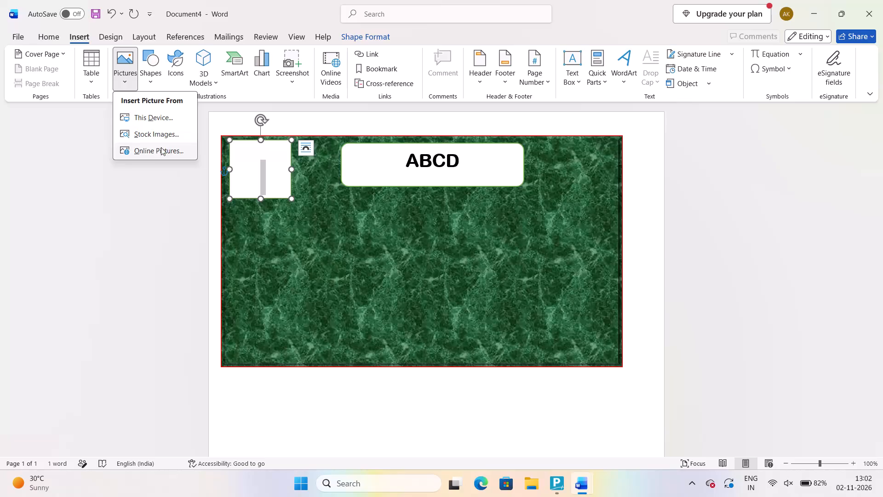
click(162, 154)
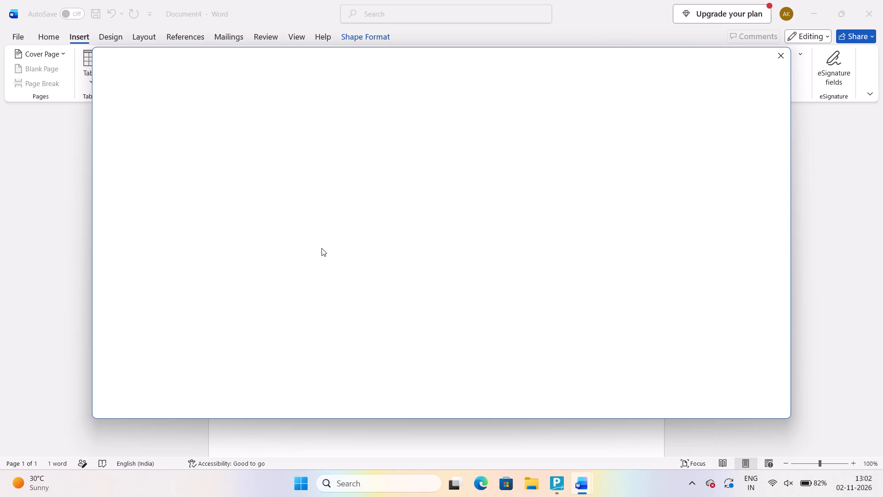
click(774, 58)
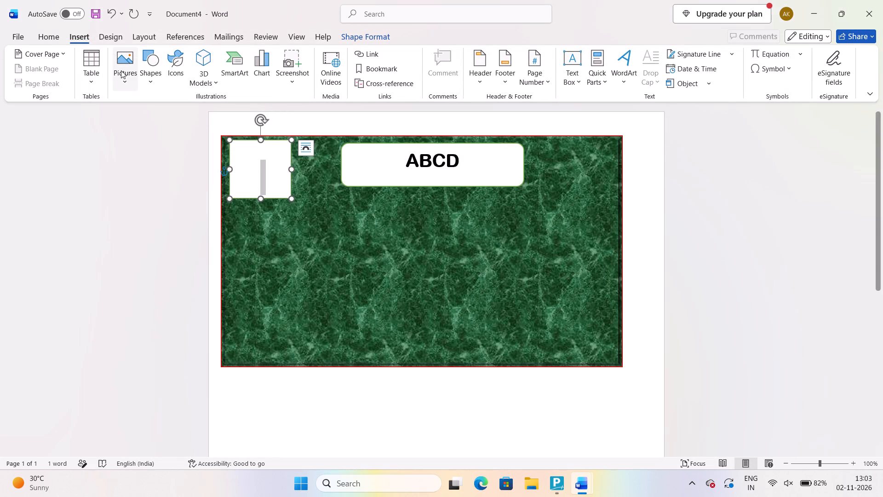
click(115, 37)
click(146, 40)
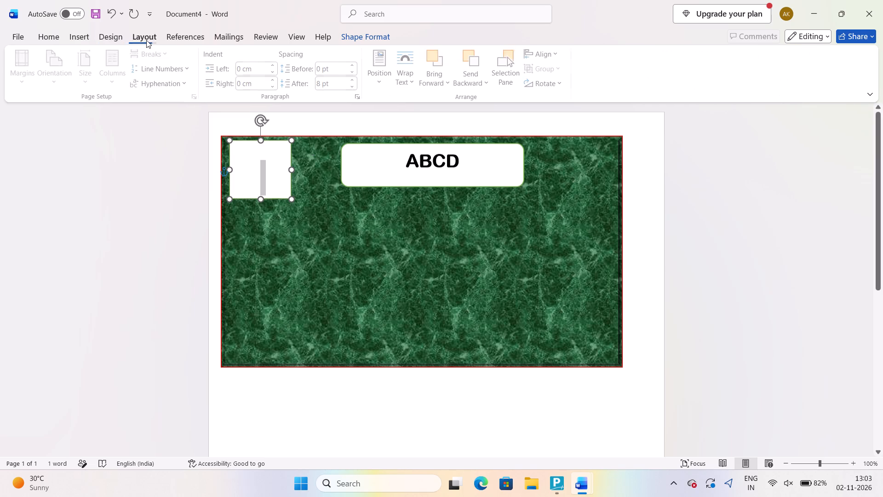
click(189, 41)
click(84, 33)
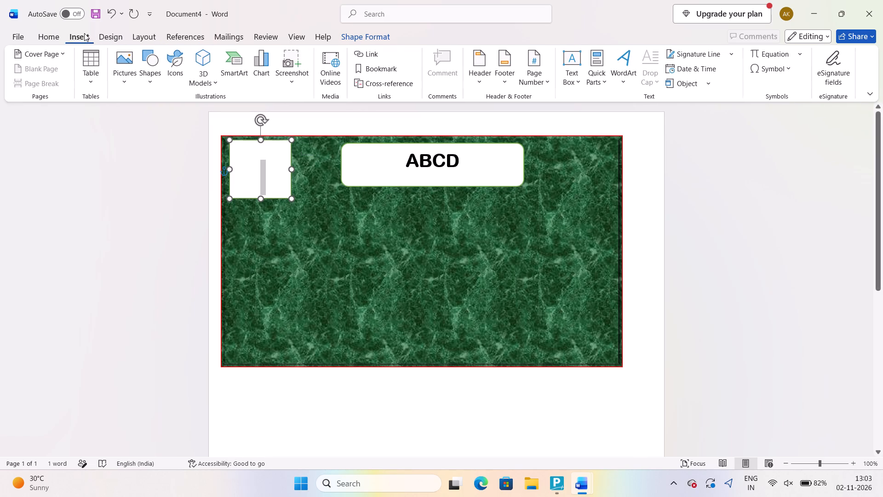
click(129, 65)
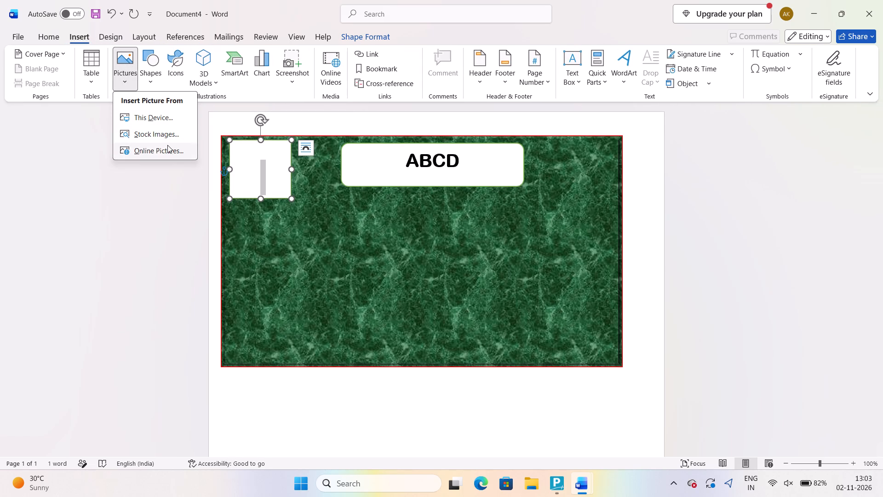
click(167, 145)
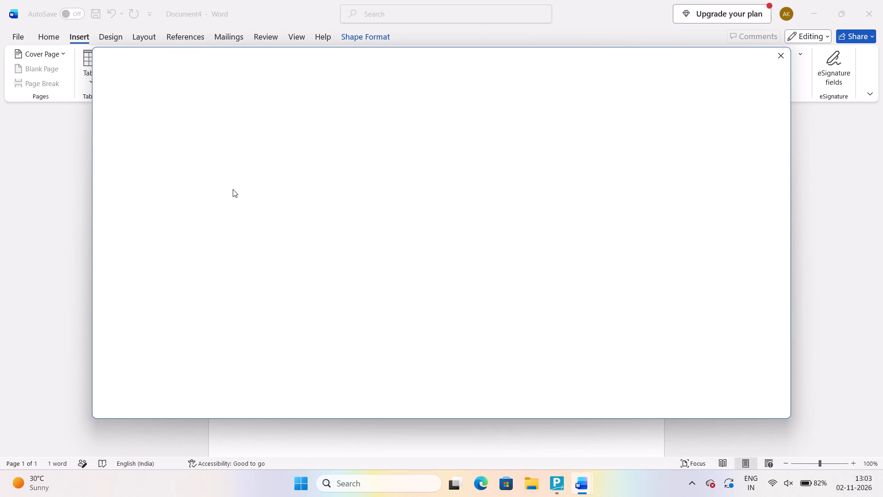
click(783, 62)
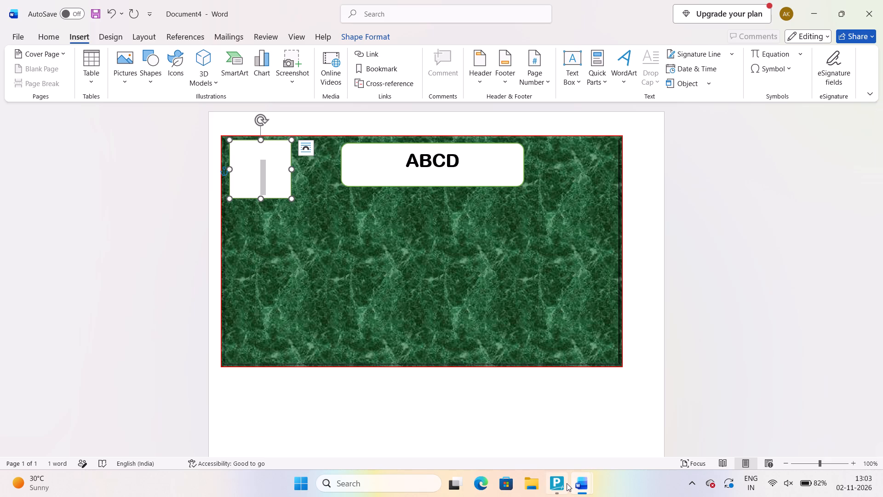
Switch to TallyPrime and add BLP 729 PS ROYAL to the purchase voucher with quantity 5 PCS at rate 465.00.
click(563, 485)
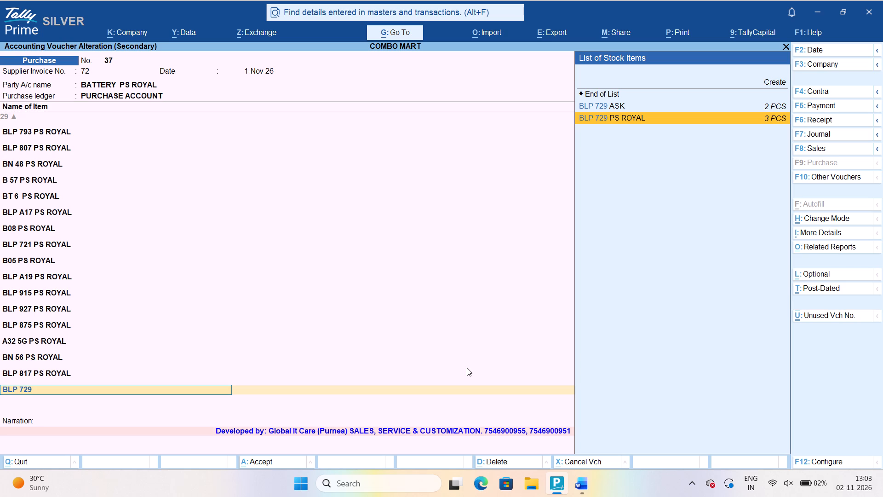
key(Return)
key(Return)
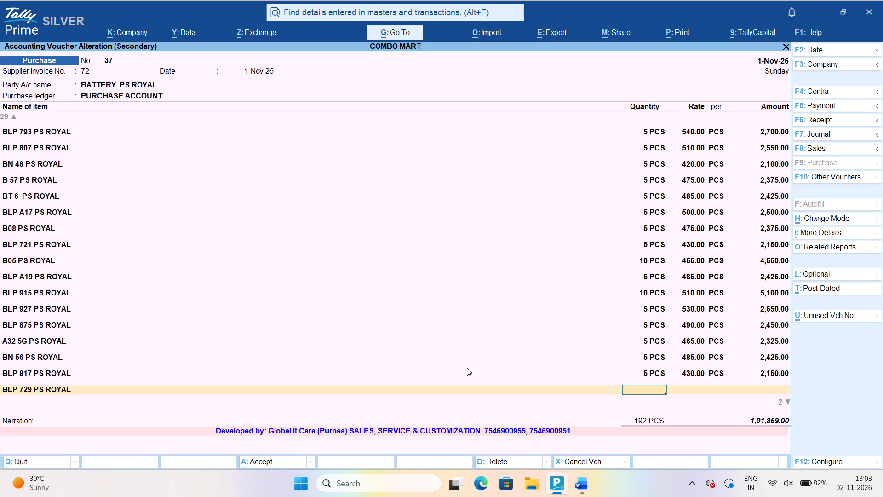
key(5)
key(Return)
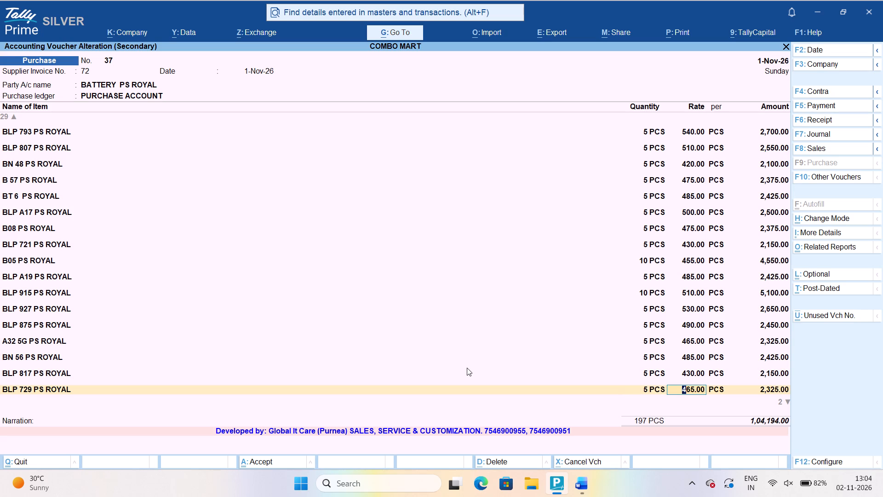
key(Return)
key(Return)
key(Return)
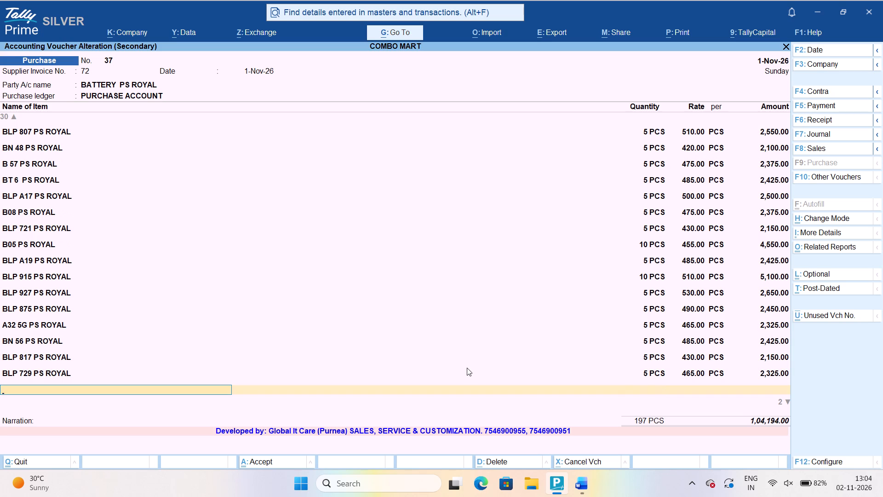
Add BLP 673 PS ROYAL to the purchase voucher with quantity 5 PCS at rate 430.00.
text(BLP)
key(space)
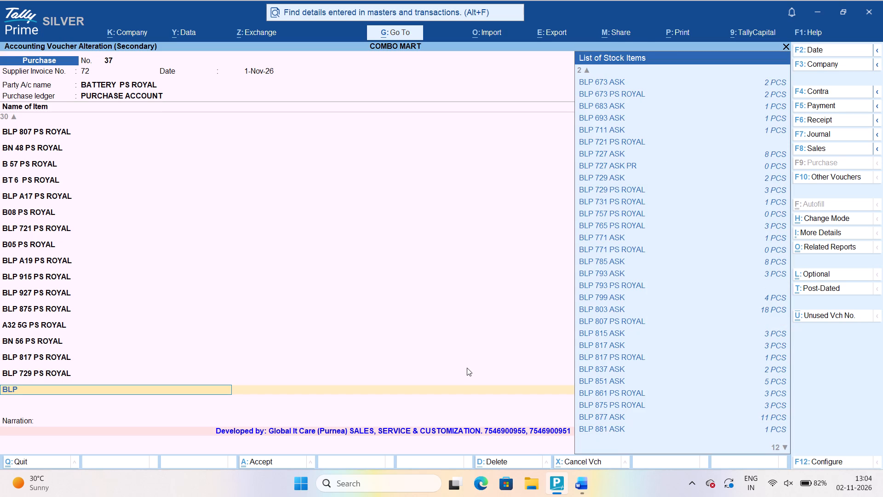
text(673)
key(space)
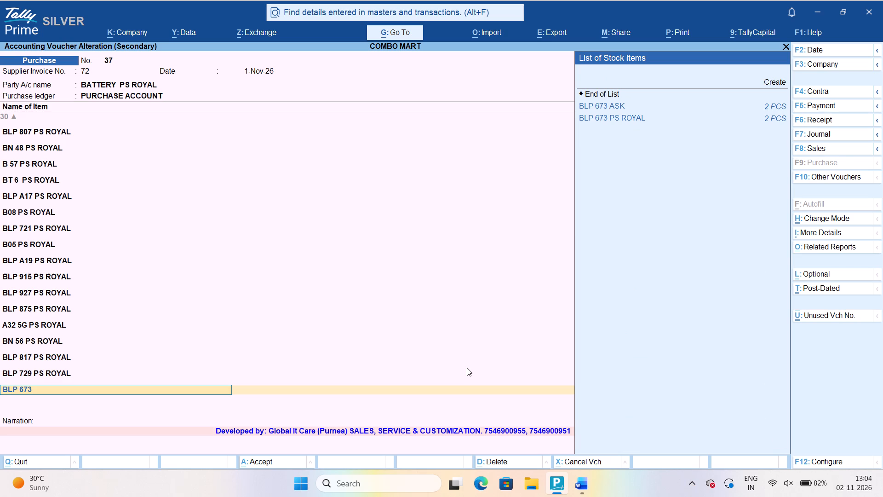
key(Down)
key(Down)
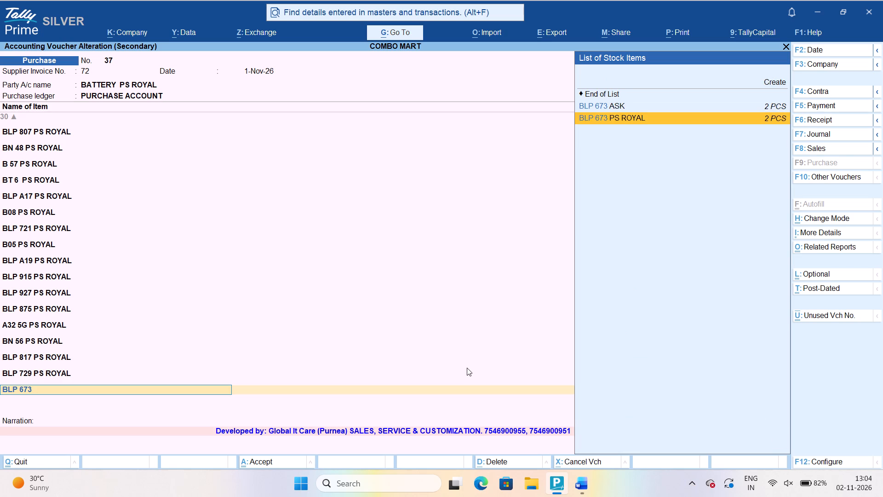
key(Return)
key(Return)
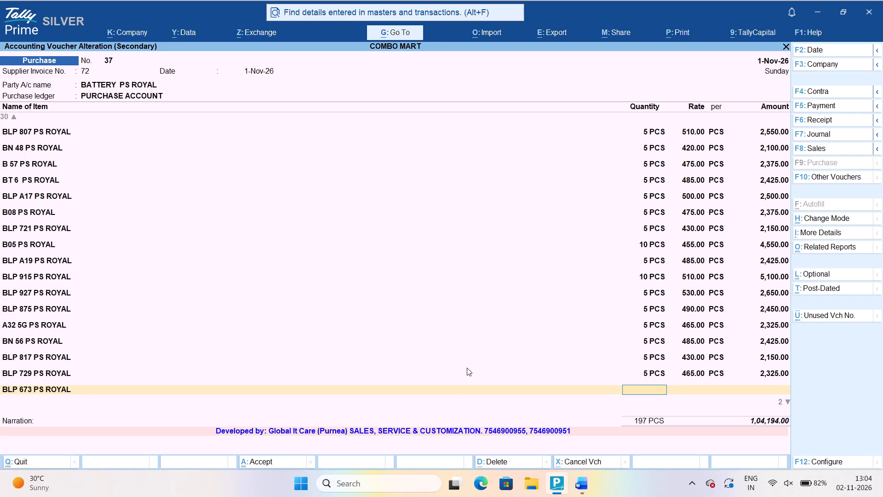
key(5)
key(Return)
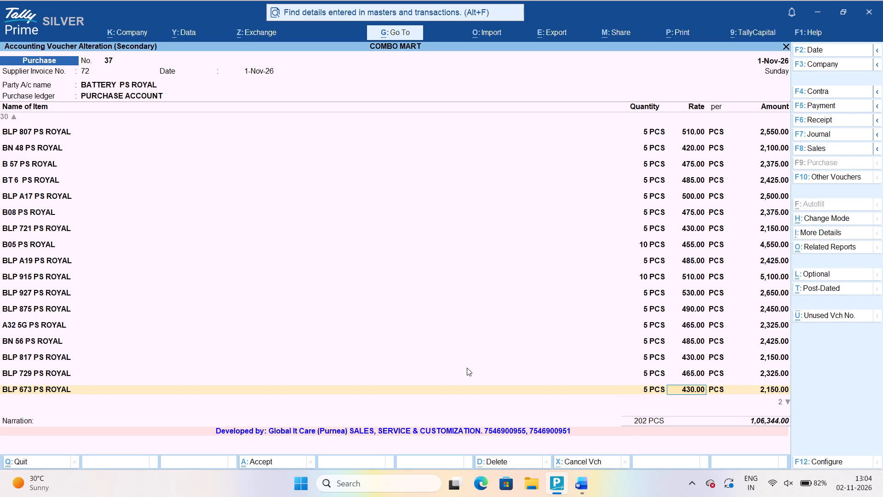
key(Return)
key(Return)
key(Return)
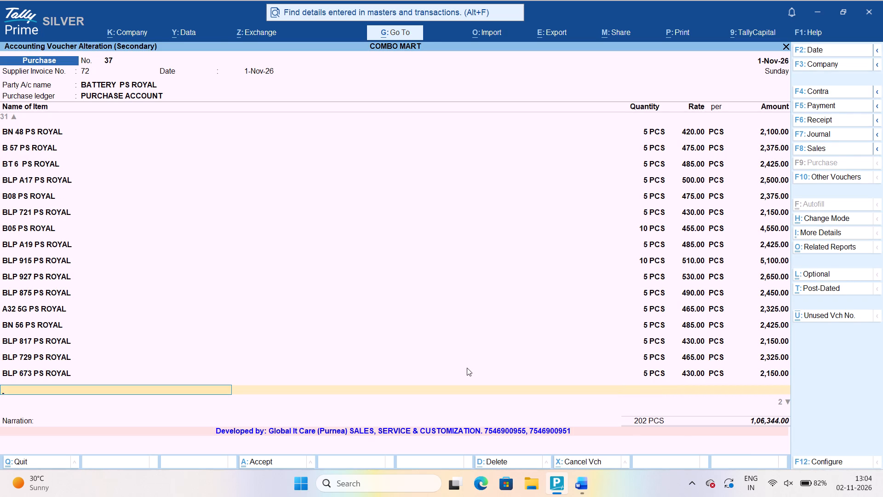
Create a stock item named B52 PS ROYAL from the voucher's next item line, leaving the alias blank.
key(b)
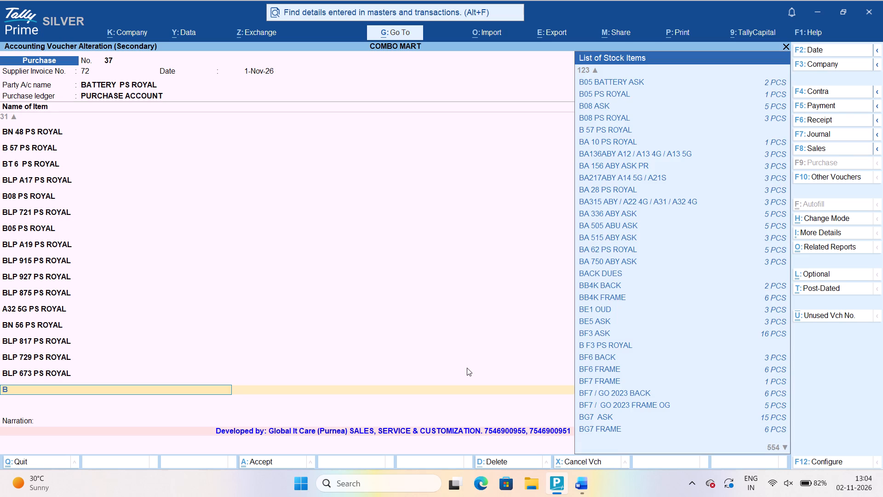
text(52)
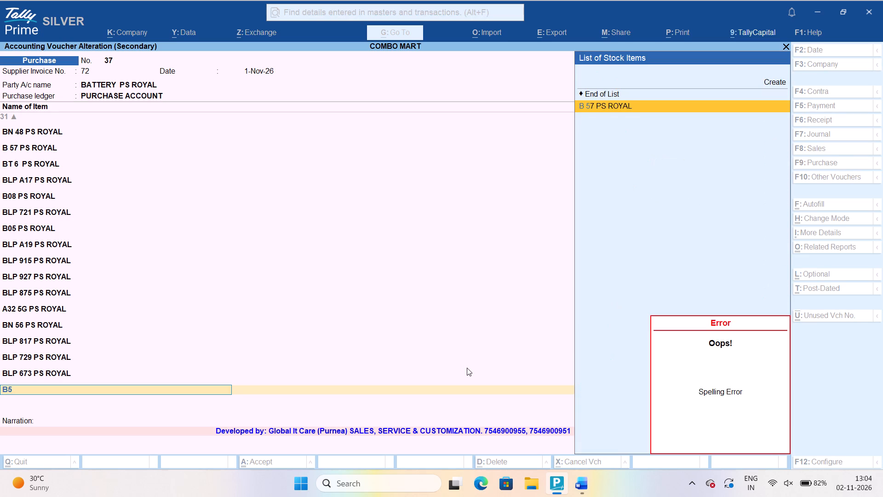
key(Up)
key(Up)
key(Return)
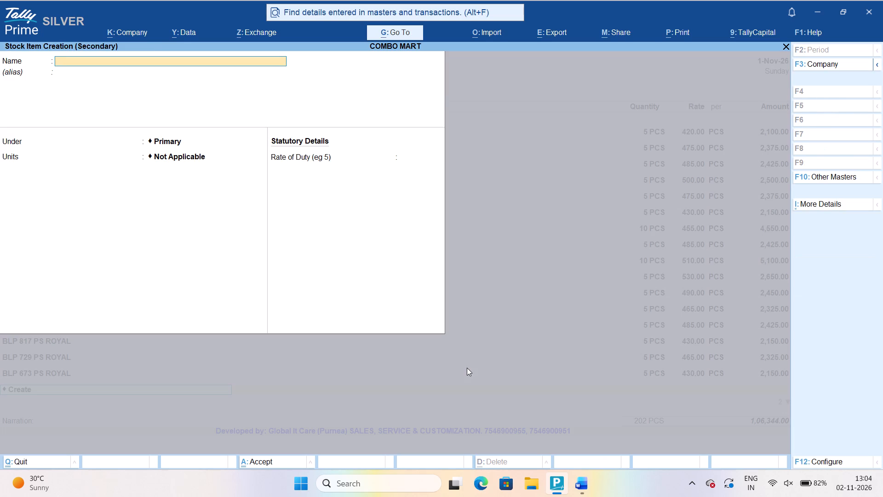
key(b)
text(52)
key(space)
text(PS ROYAL)
key(Return)
key(Return)
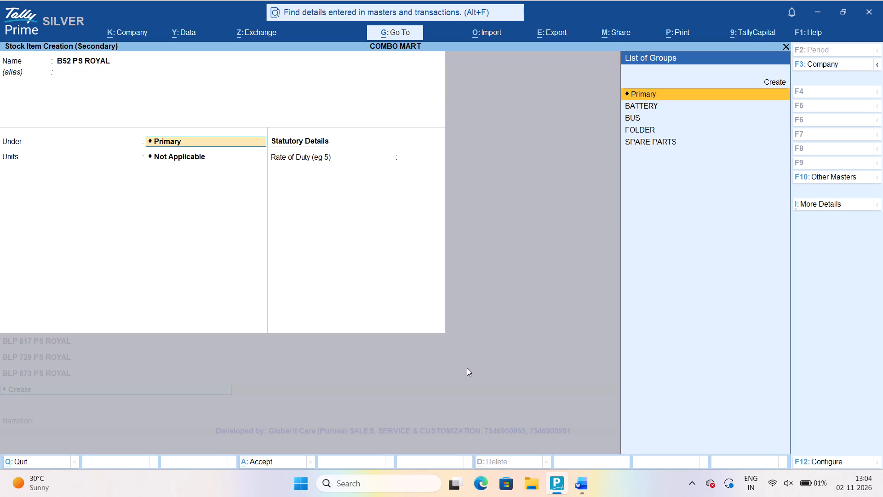
Place the new stock item under BATTERY with PCS as its unit and enable setting standard rates.
key(Down)
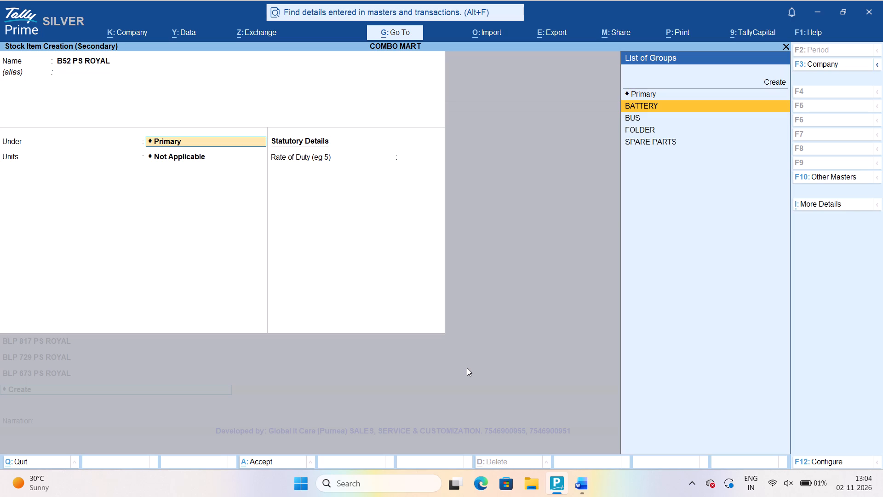
key(Return)
key(Return)
text(YES)
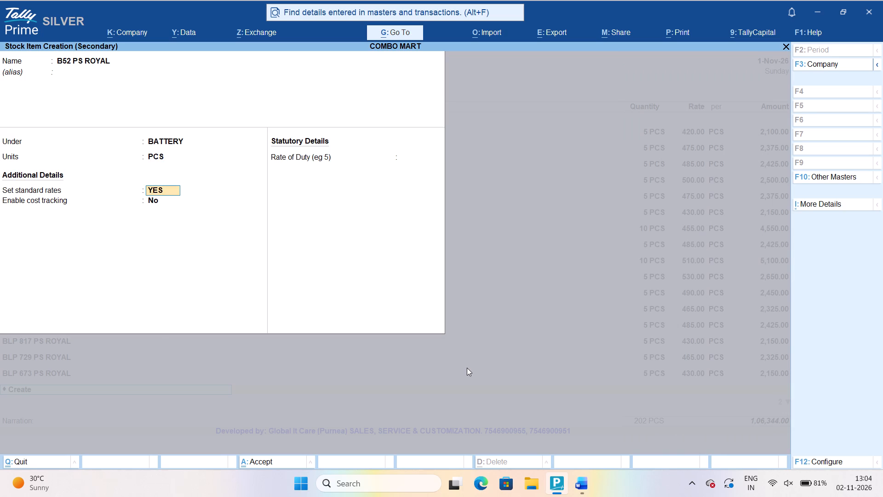
key(Return)
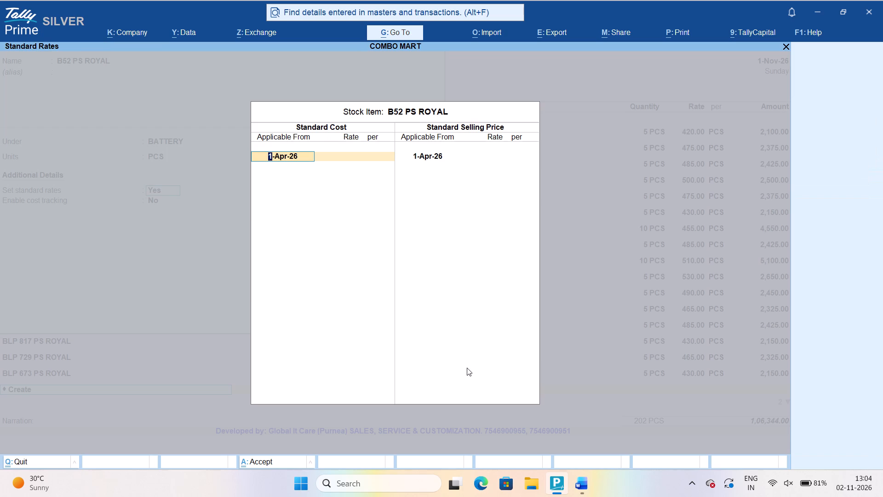
Enter a standard cost for B52 PS ROYAL applicable from 1-Nov-26 at 510 per PCS.
text(1-11)
key(Return)
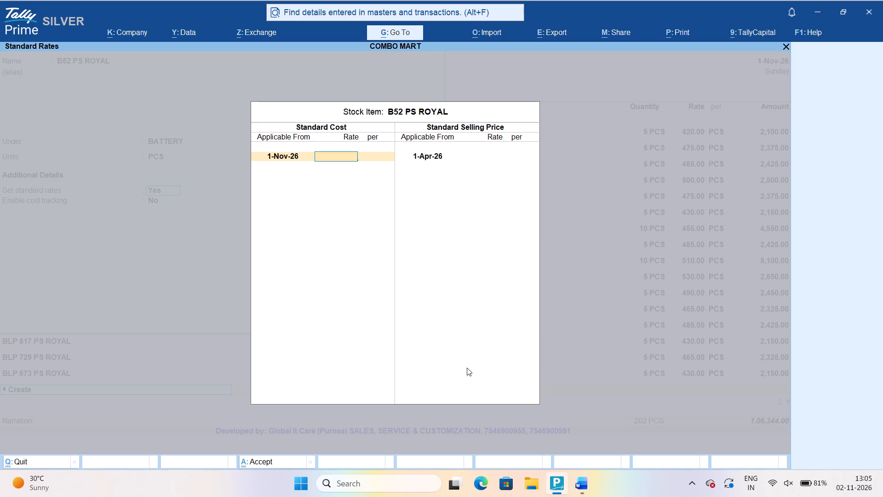
text(510)
key(Return)
key(Return)
key(Return)
Set the standard selling price's applicable date to 1-Nov-26.
text(1-11)
key(Return)
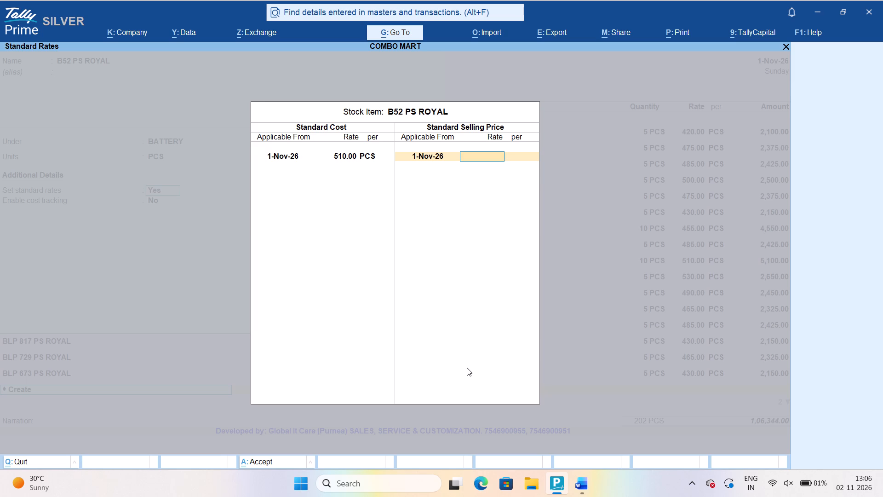
Change the standard cost rate of B52 PS ROYAL to 475 per PCS.
key(BackSpace)
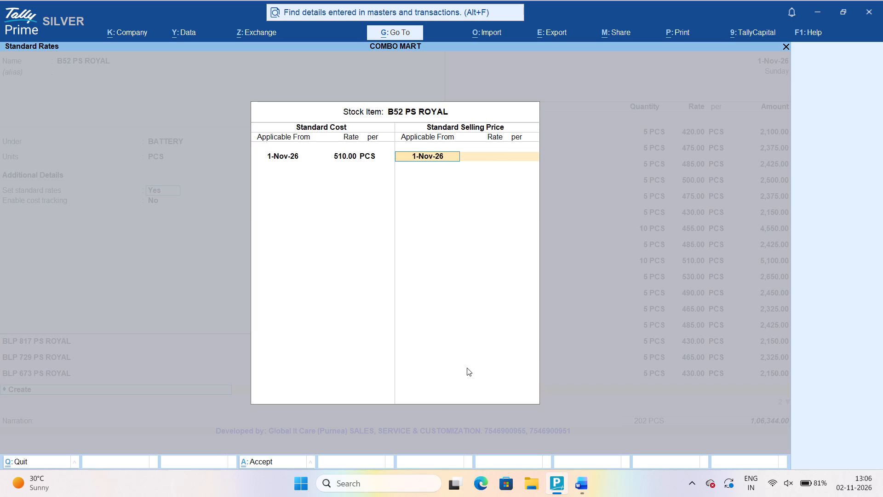
key(BackSpace)
key(BackSpace)
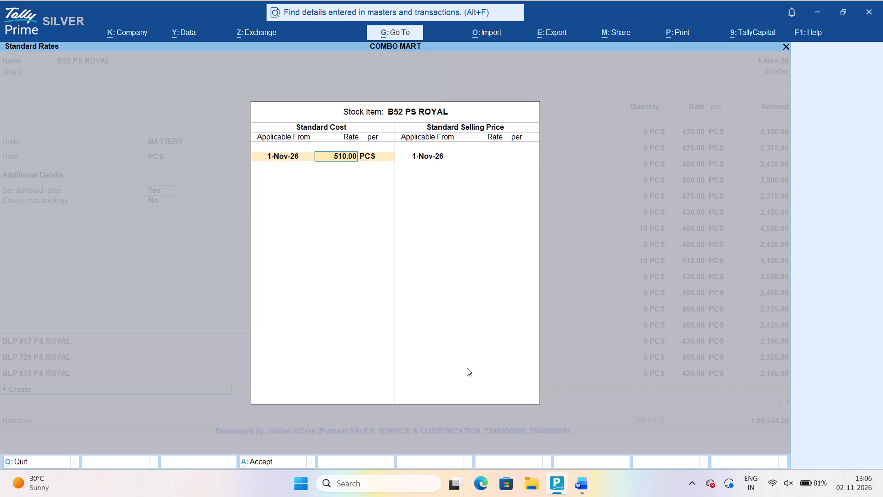
text(475)
key(Return)
key(Return)
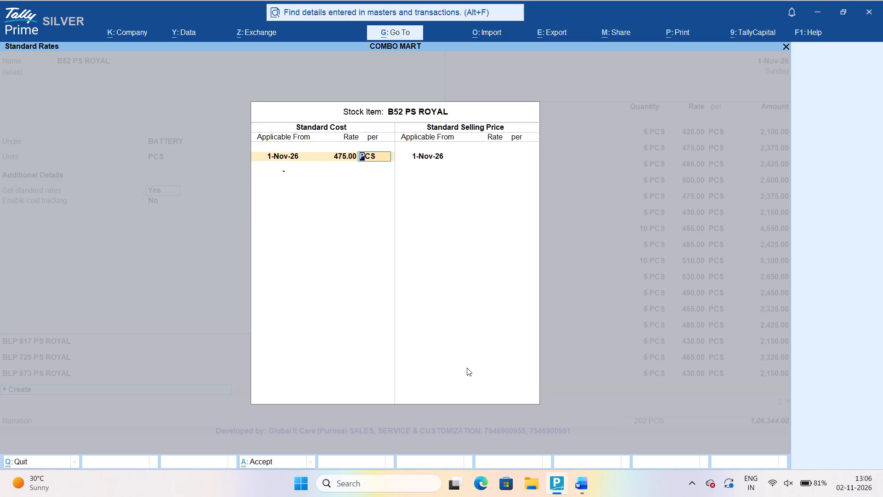
key(Return)
Set the standard selling price of B52 PS ROYAL to 495 per PCS and save the new stock item.
key(Return)
key(Return)
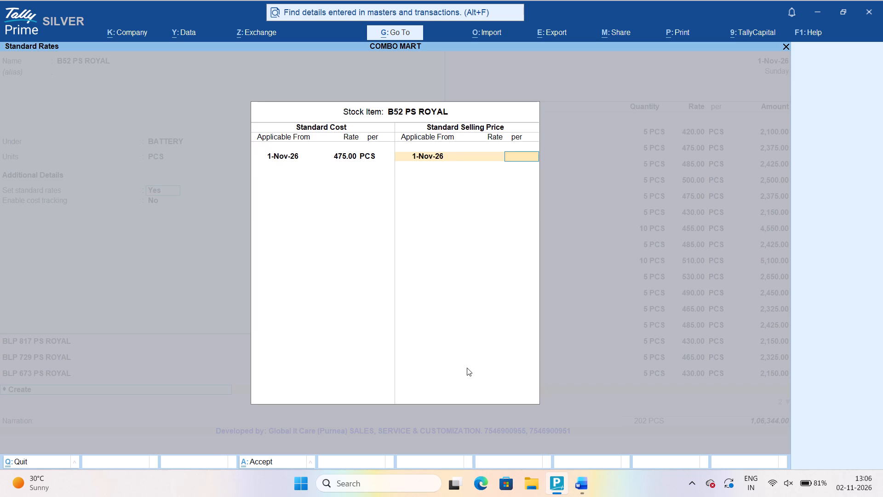
key(BackSpace)
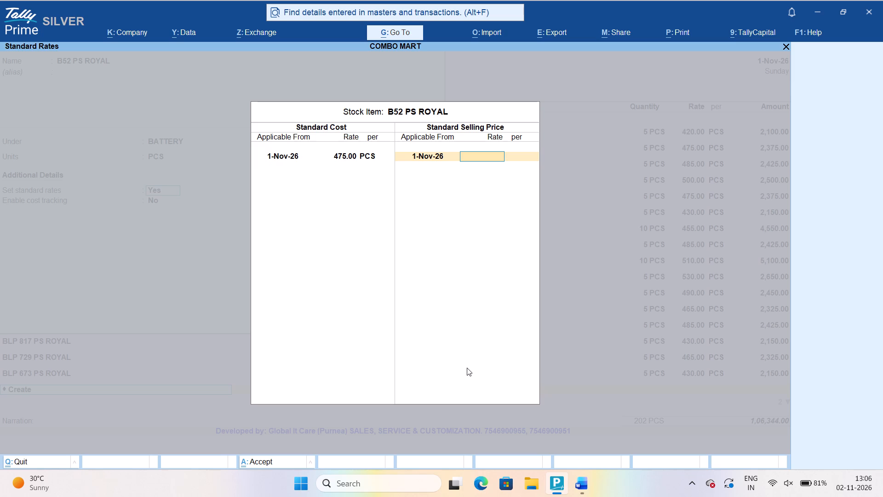
text(495)
key(Return)
key(Return)
key(Return)
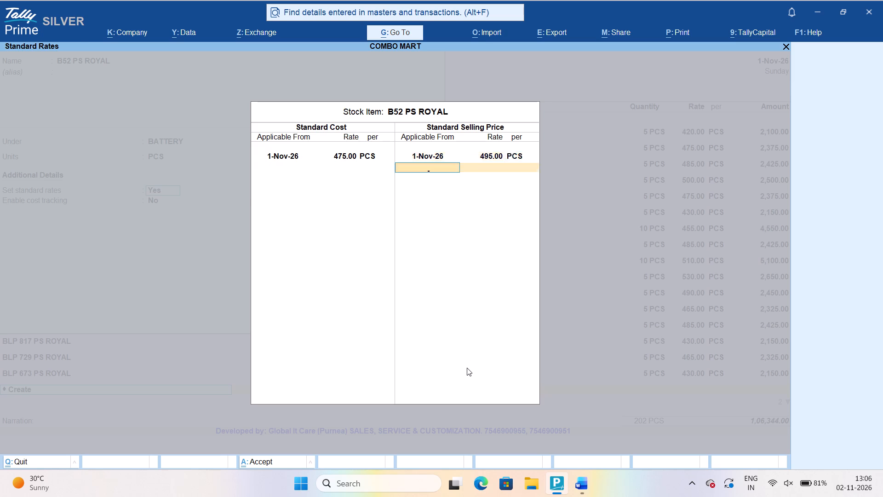
key(Return)
key(Return)
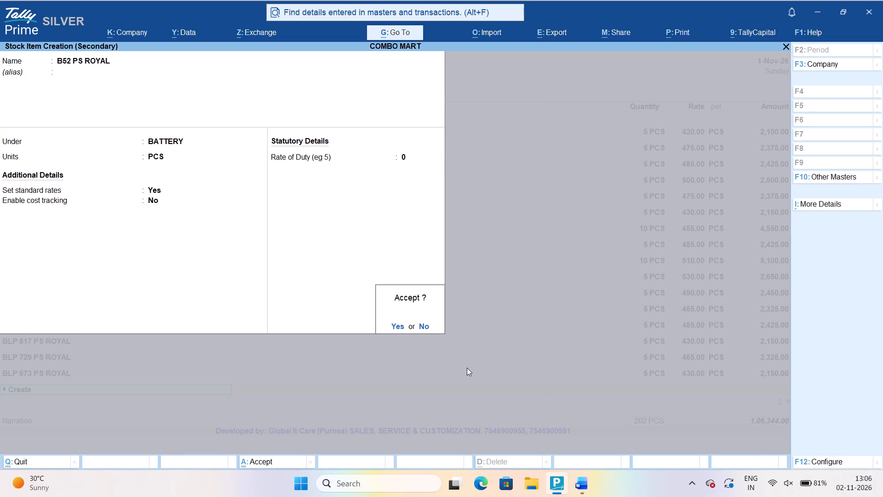
key(Return)
key(Return)
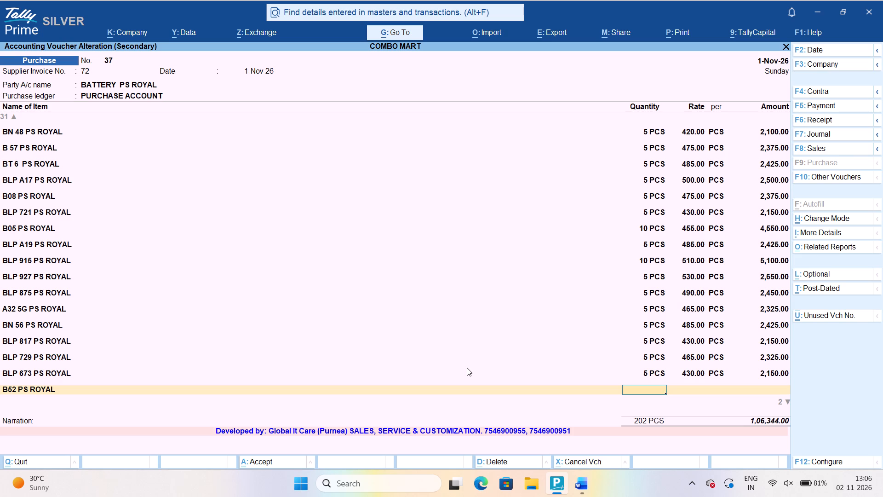
Complete the B52 PS ROYAL line in the purchase voucher with a quantity of 5 PCS at the 475 rate.
key(5)
key(Return)
key(Return)
key(Return)
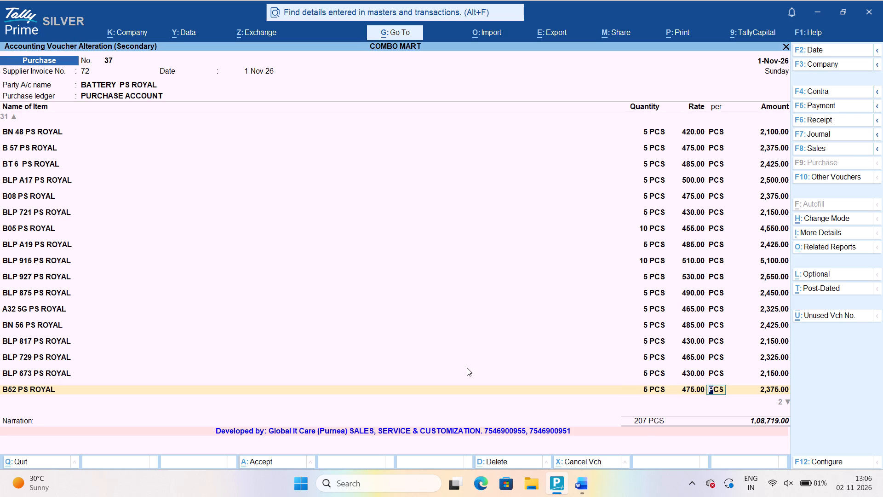
key(Return)
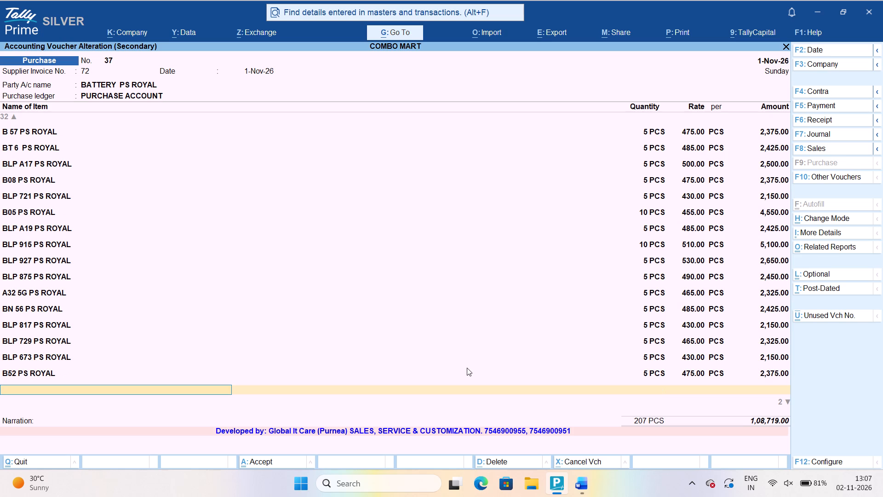
Add BN 63 PS ROYAL to the voucher with a quantity of 5 PCS, keeping the 530 rate.
text(BN)
key(space)
text(63)
key(space)
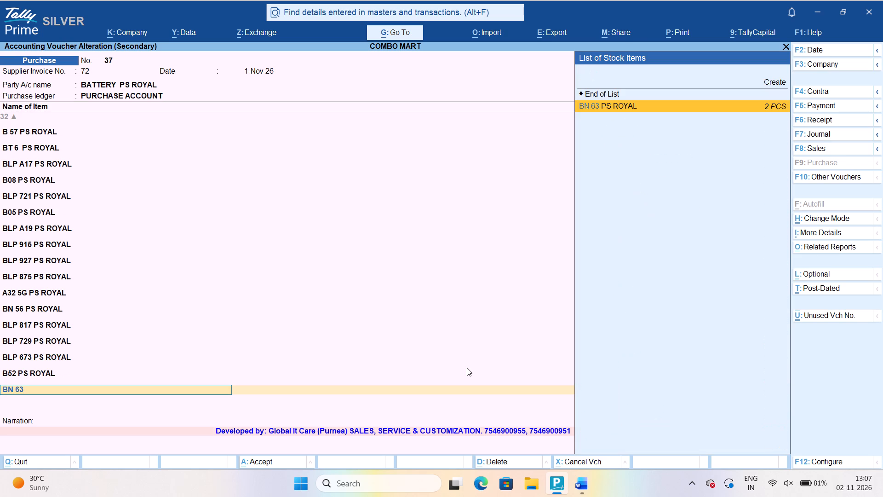
key(Return)
key(Return)
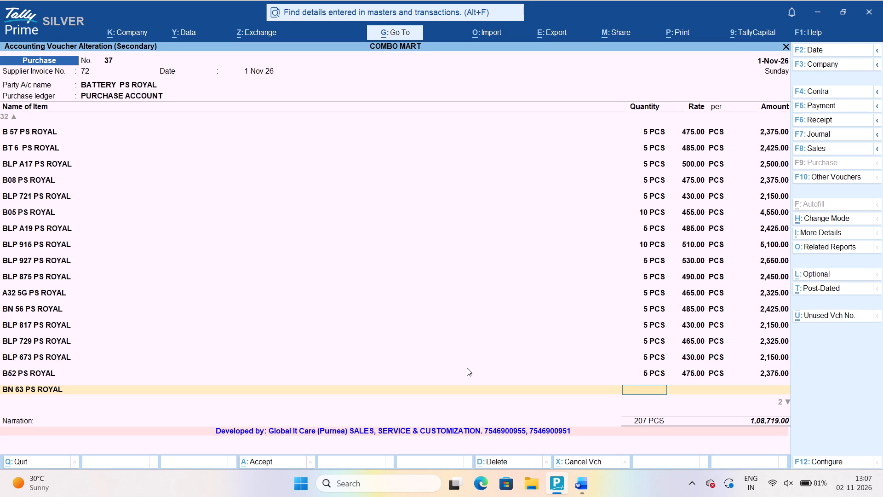
key(5)
key(Return)
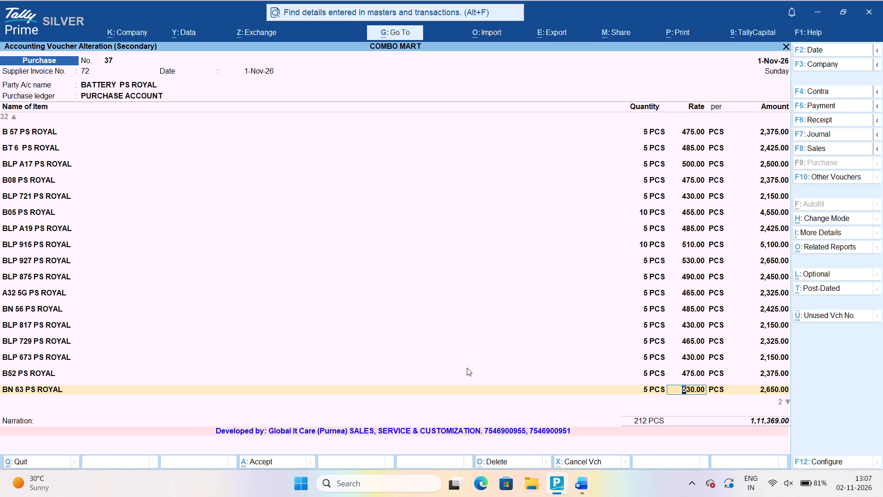
key(Return)
key(Return)
key(Return)
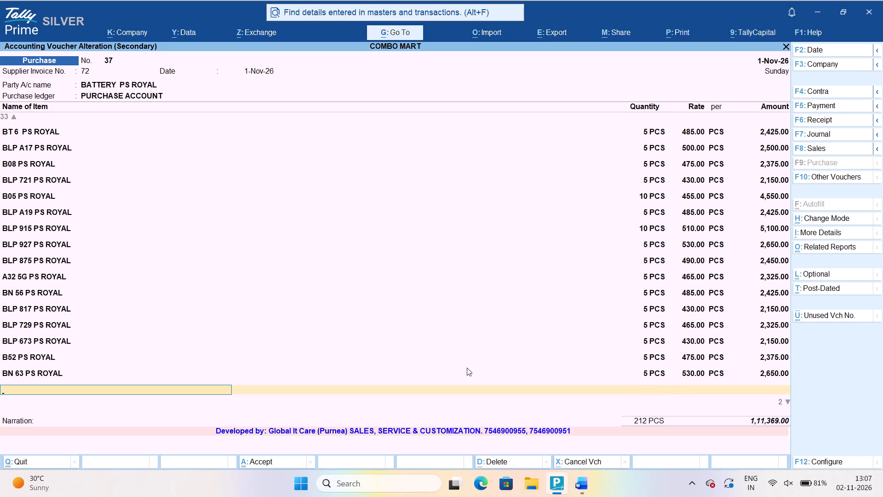
Add BN 5D PS ROYAL to the voucher with a quantity of 5 PCS, keeping the 490 rate.
text(BN 5D)
key(space)
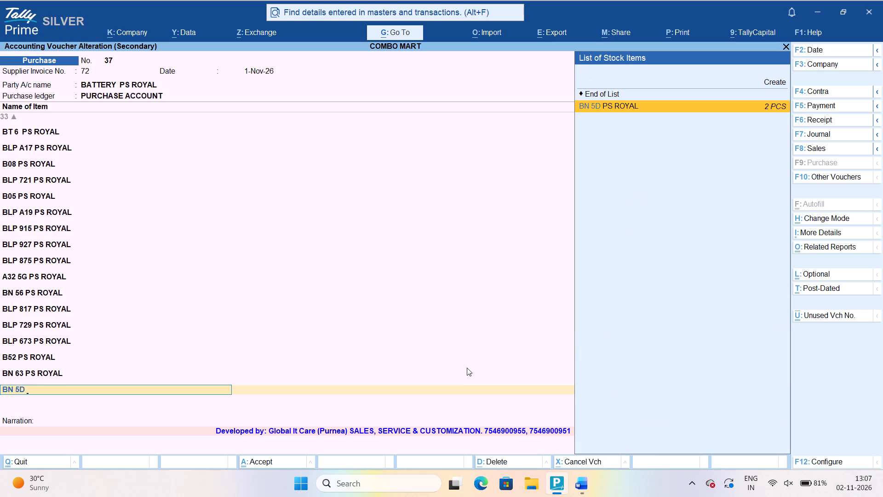
key(p)
key(Return)
key(Return)
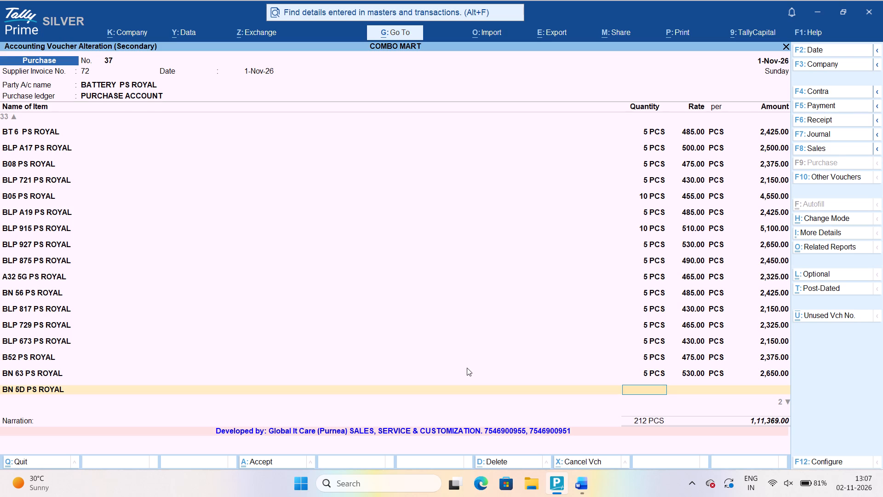
key(5)
key(Return)
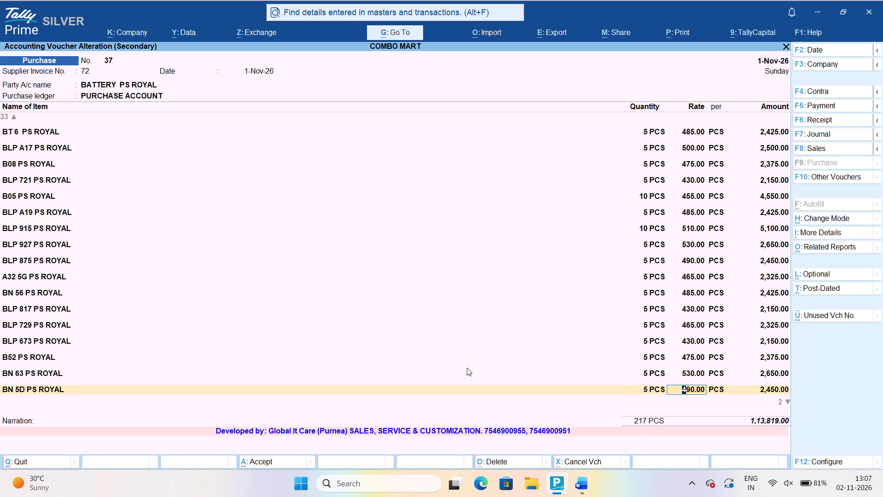
key(Return)
key(Return)
key(Return)
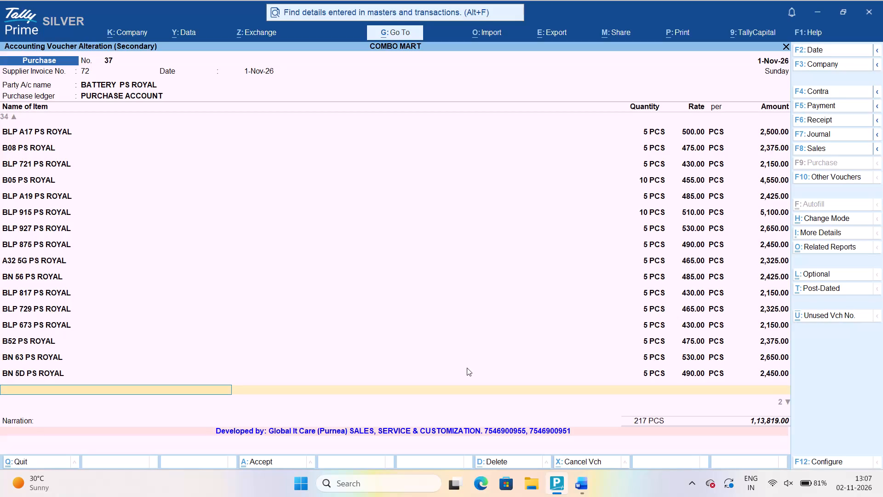
Add BN 59 PS ROYAL to the voucher with a quantity of 5 PCS, keeping the 475 rate.
text(BN)
key(space)
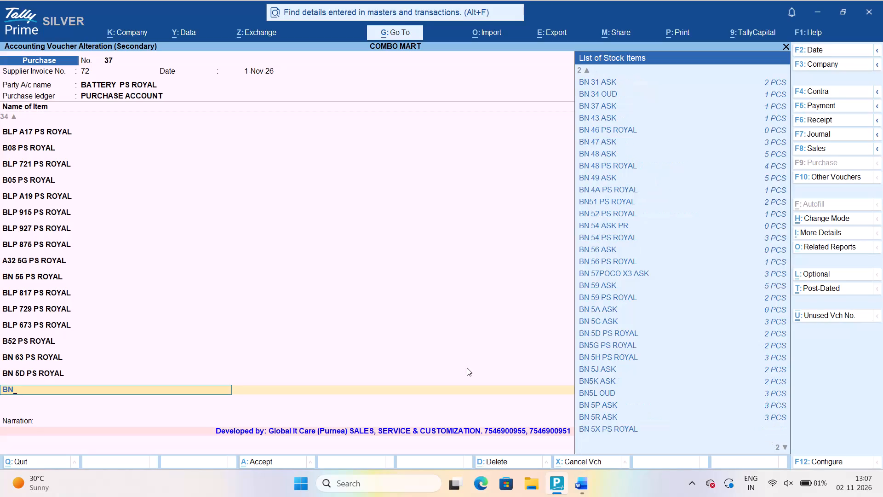
text(59)
key(space)
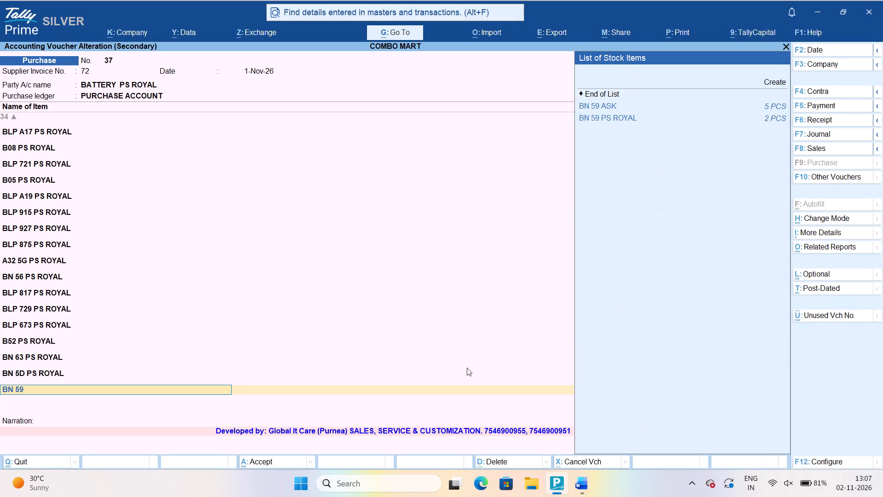
key(Down)
key(Down)
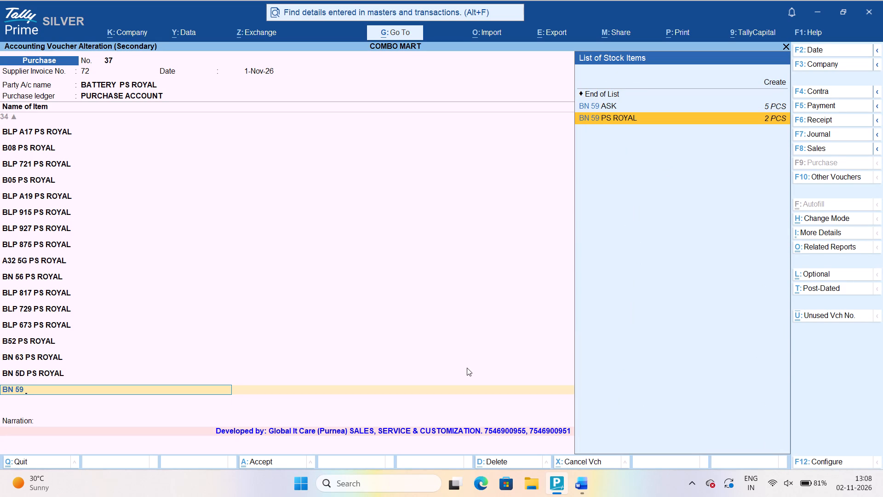
key(Return)
key(Return)
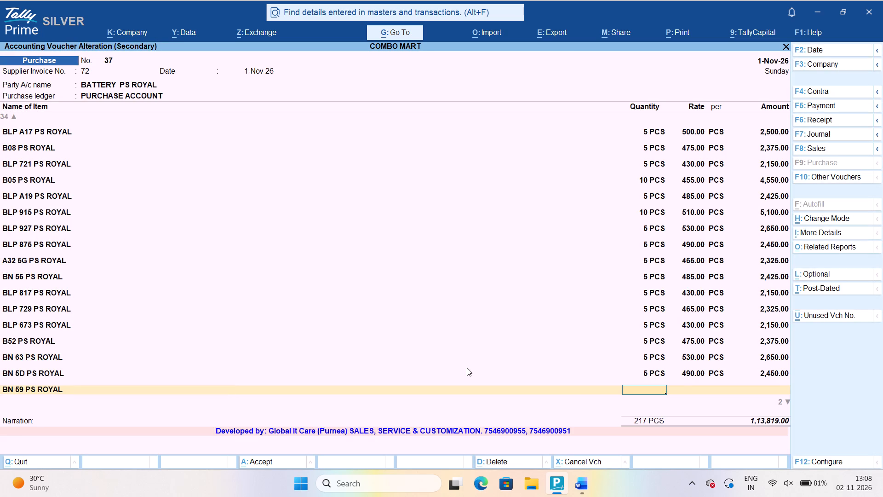
key(5)
key(Return)
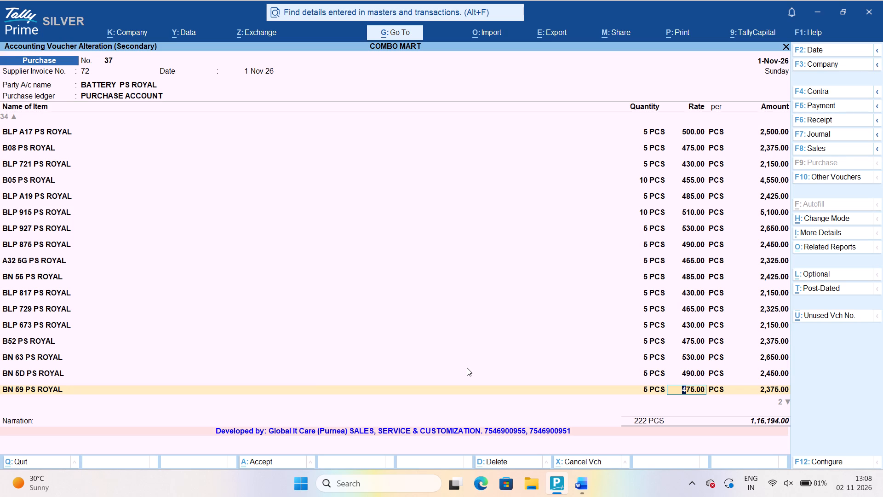
key(Return)
key(Return)
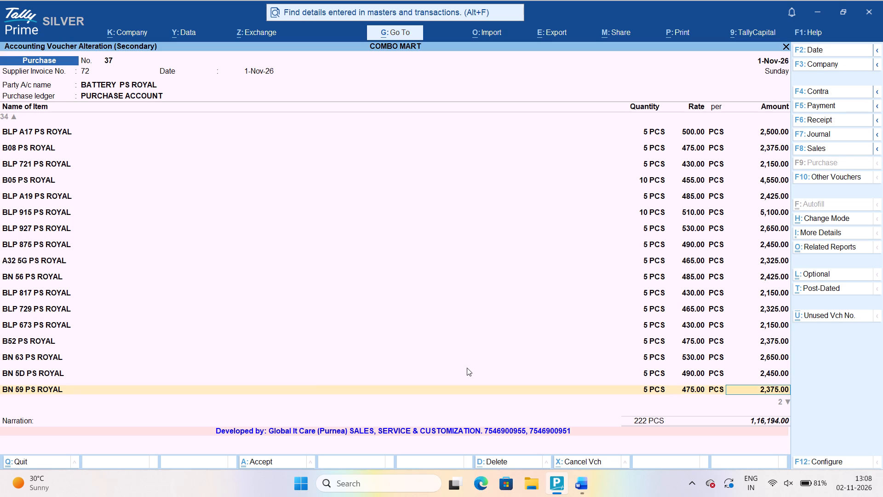
key(Return)
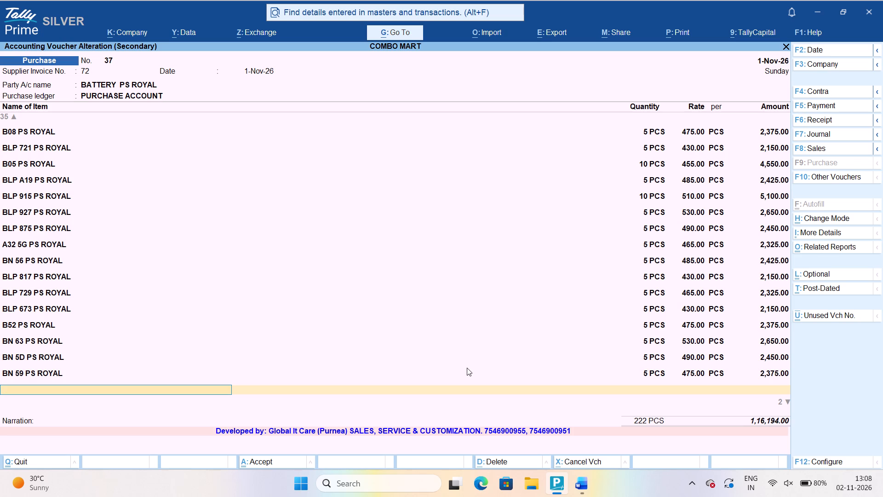
Add BN 52 PS ROYAL to the voucher with a quantity of 5 PCS, keeping the 465 rate.
key(b)
text(N 52)
key(space)
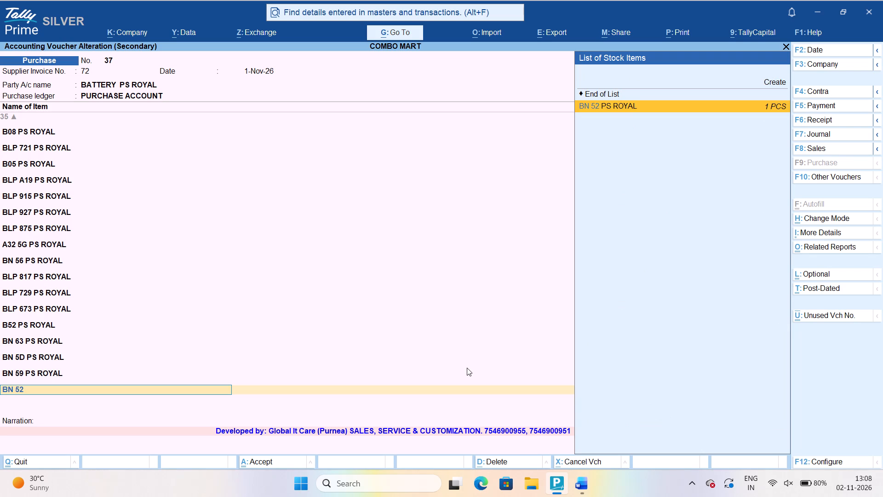
key(Return)
key(Return)
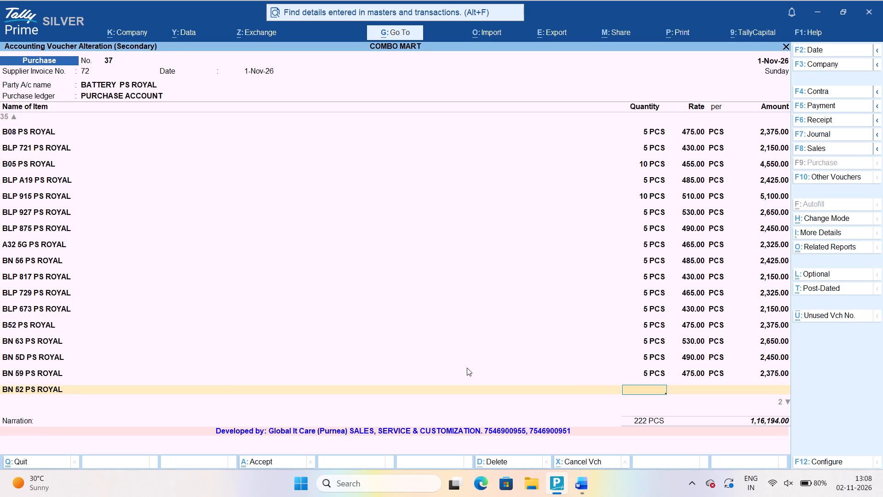
key(5)
key(Return)
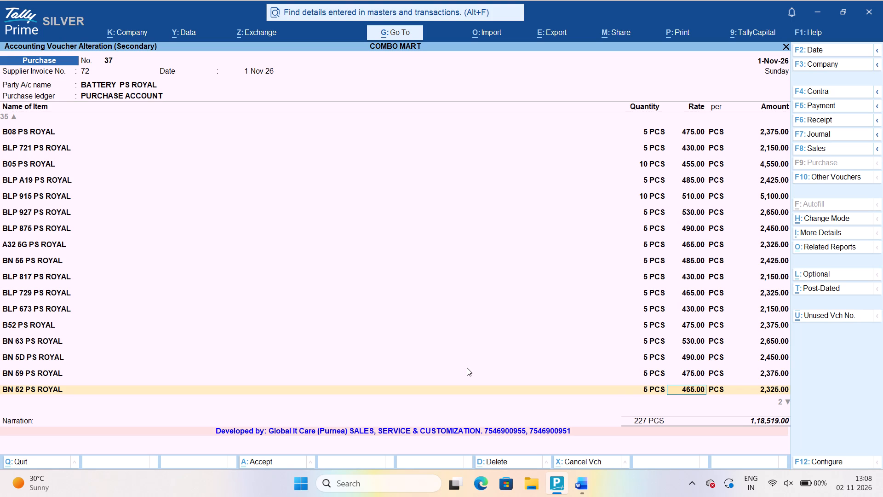
key(Return)
key(Return)
key(Return)
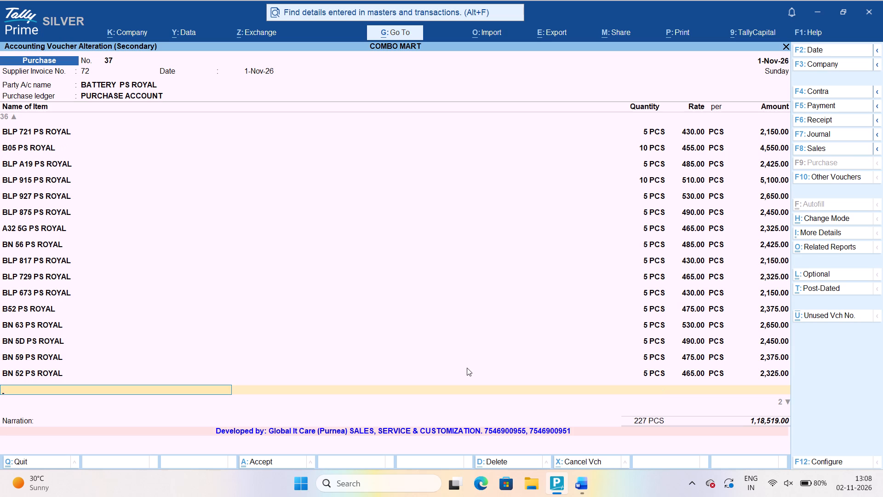
Look for BN 45 among the stock items and start a new stock item named BN 45 PS ROYAL without an alias.
text(BN 45VB)
key(space)
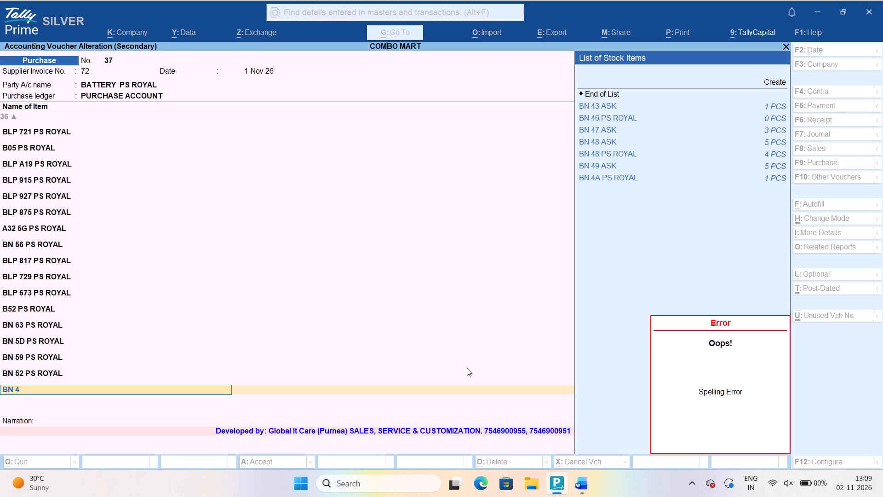
text(45)
key(Up)
key(Up)
key(Up)
key(Up)
key(Up)
key(Up)
key(Up)
key(Up)
key(Up)
key(Up)
key(Up)
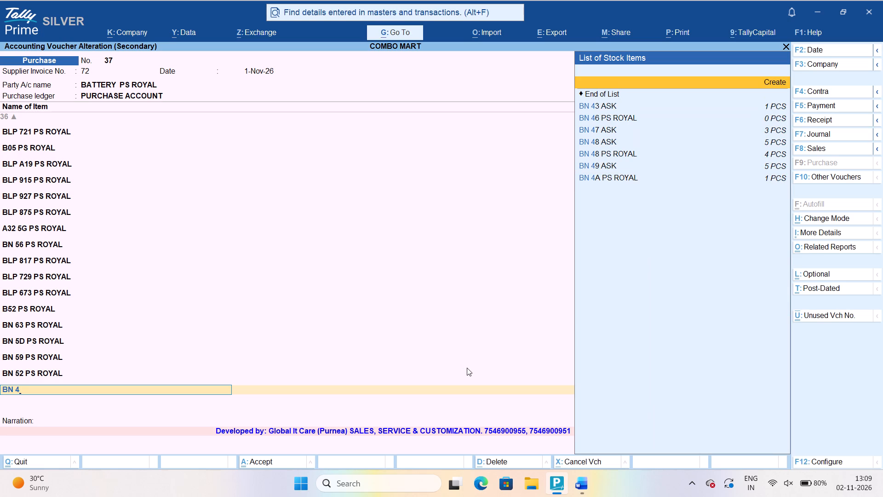
key(Return)
text(BN 45 PS)
key(space)
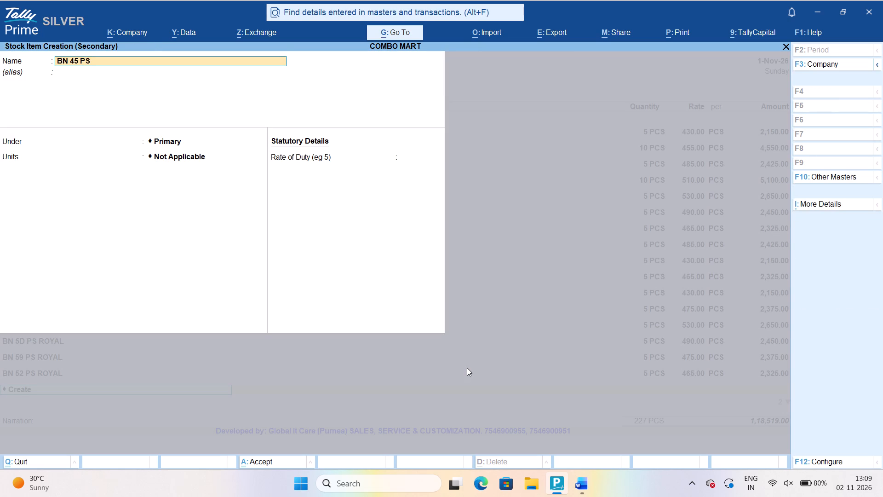
text(ROYAL)
key(Return)
key(Return)
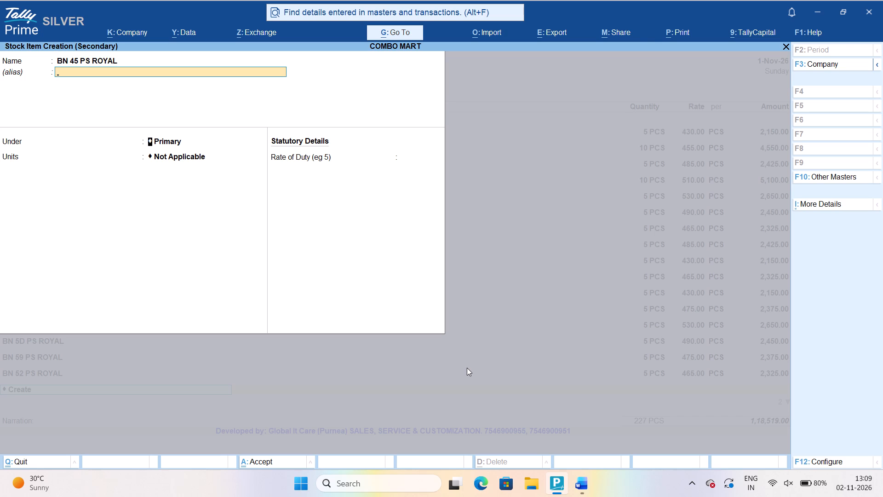
Put the new BN 45 PS ROYAL item under BATTERY with PCS as unit, and enable setting standard rates.
key(Down)
key(Return)
key(Return)
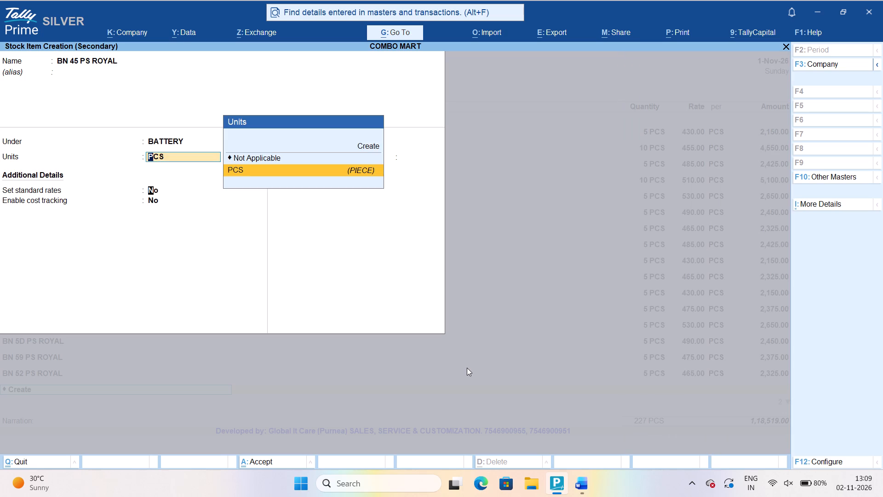
text(YES)
key(Return)
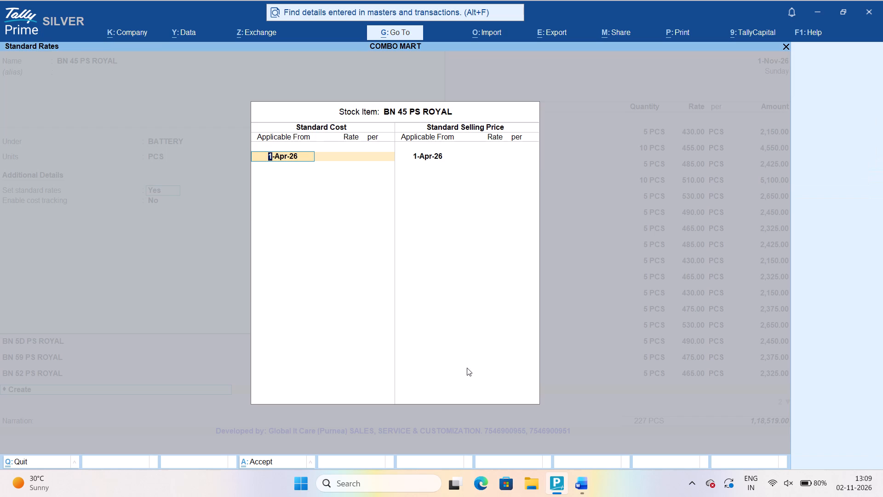
Set the standard cost of BN 45 PS ROYAL to 420 per PCS, applicable from 1-Nov-26.
key(1)
text(-11)
key(Return)
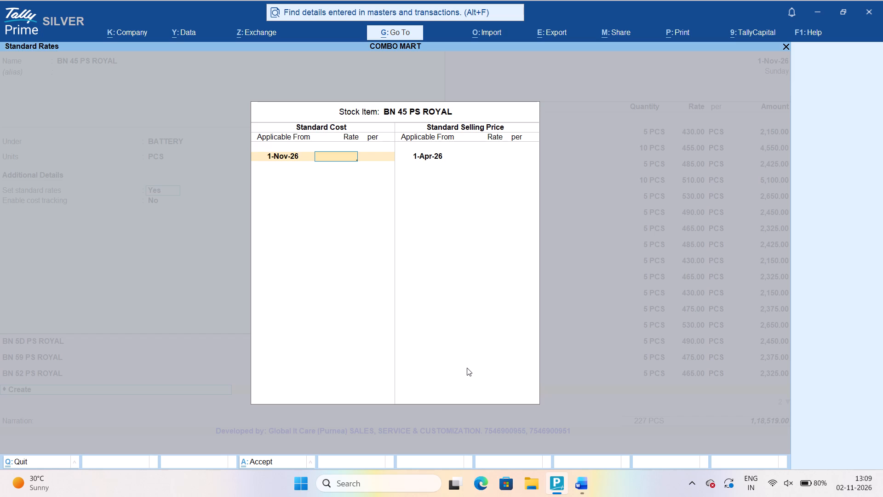
text(420)
key(Return)
key(Return)
key(Return)
Set the standard selling price to 440 per PCS from 1-Nov-26 and save the BN 45 PS ROYAL item without cost tracking.
text(1-11)
key(Return)
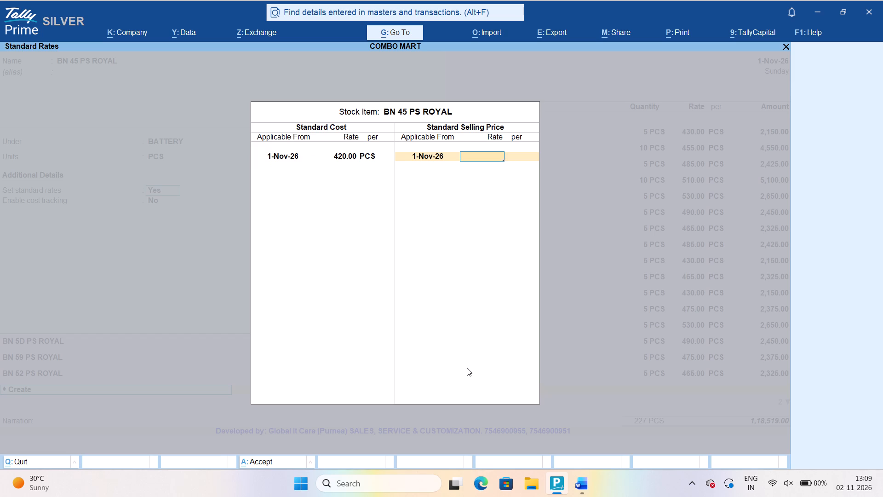
text(440)
key(Return)
key(Return)
key(Return)
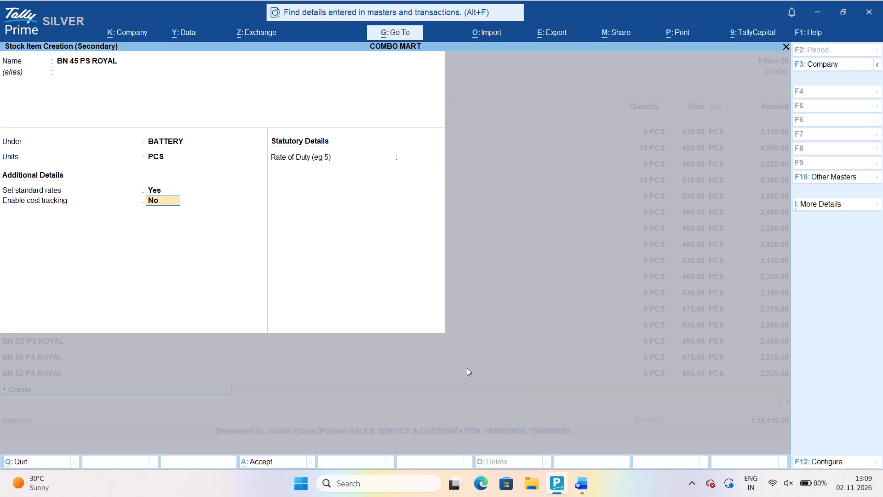
key(Return)
key(Return)
key(Return)
key(Return)
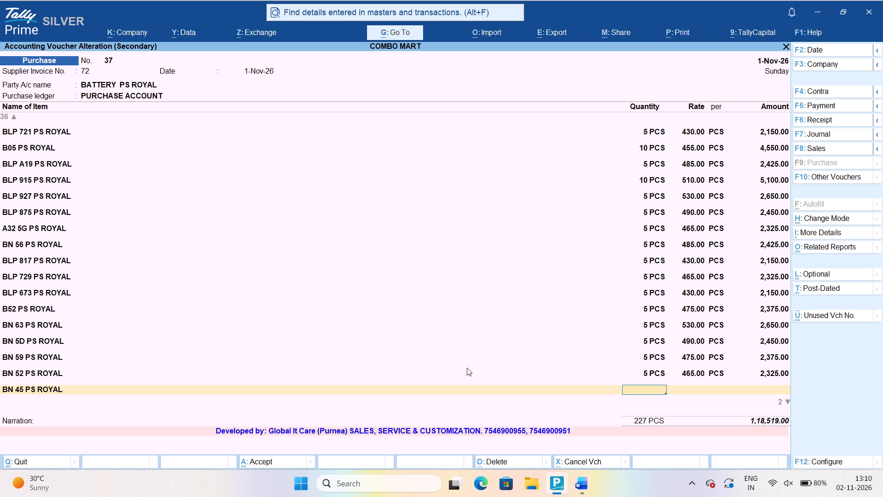
Enter a quantity of 5 PCS for BN 45 PS ROYAL in the voucher, keeping the 420 rate.
key(5)
key(Return)
key(Return)
key(Return)
key(Return)
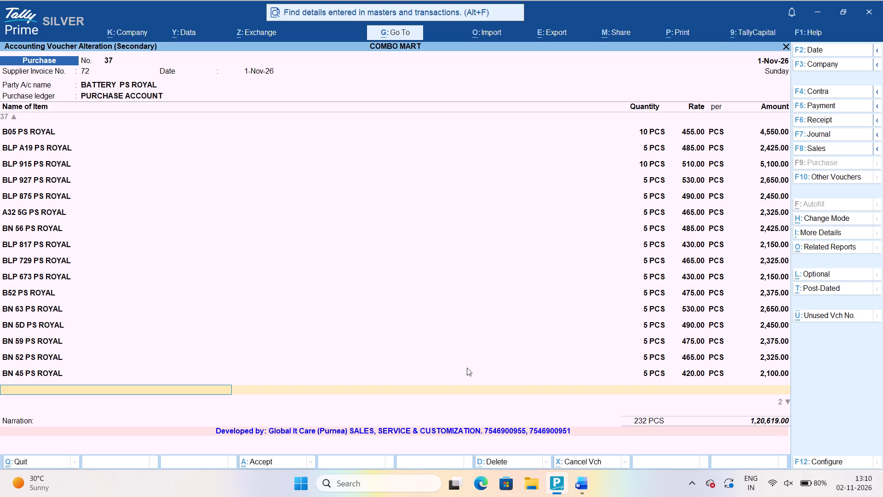
Add BN 46 PS ROYAL to the voucher with a quantity of 5 PCS, keeping the 420 rate.
text(BN)
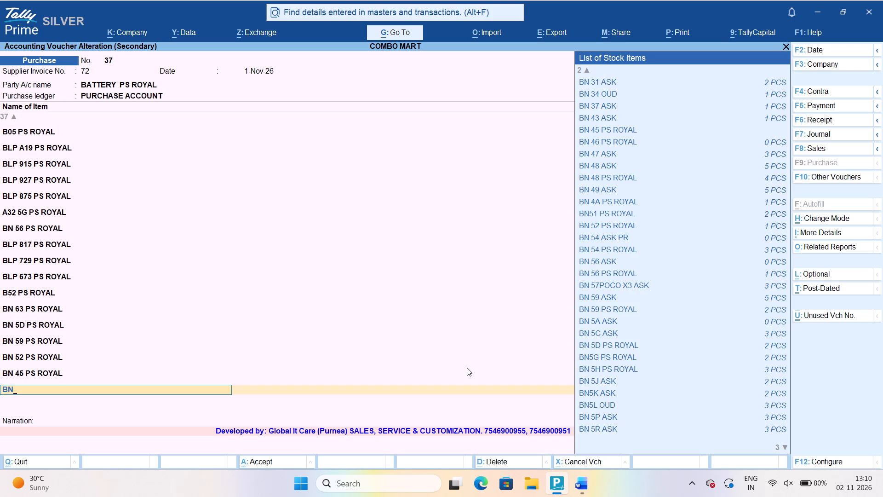
key(space)
text(46)
key(space)
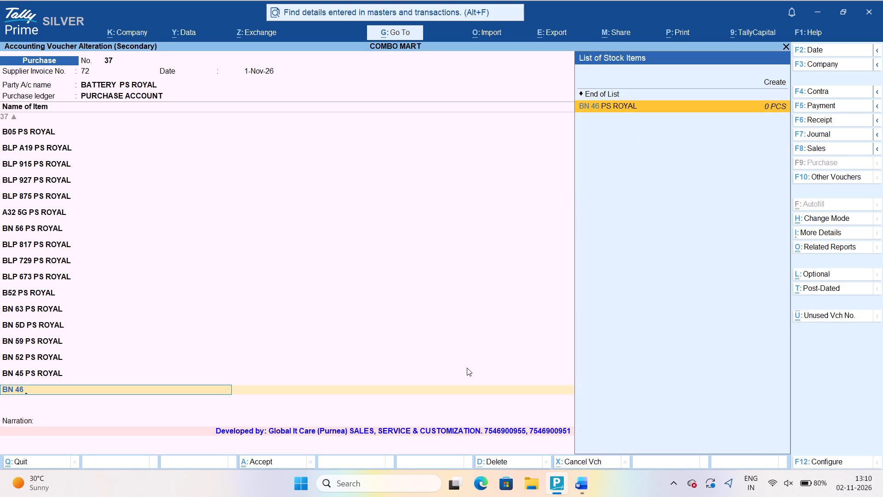
key(Return)
key(Return)
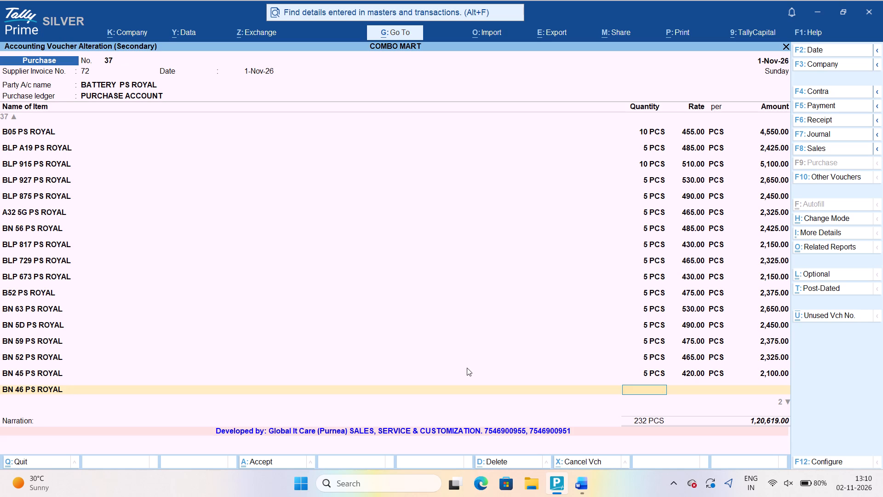
key(5)
key(Return)
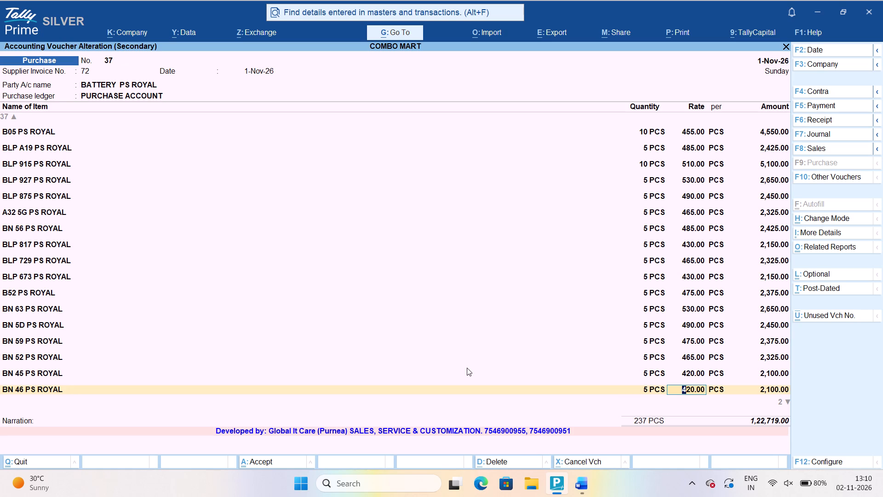
key(Return)
key(Return)
key(Return)
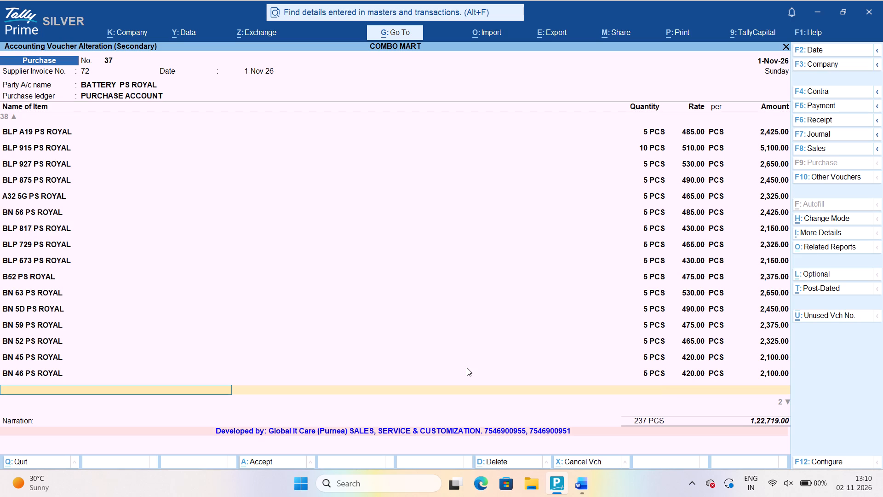
Look for BN 44 among the stock items and start creating a new stock item from the voucher line.
text(BN)
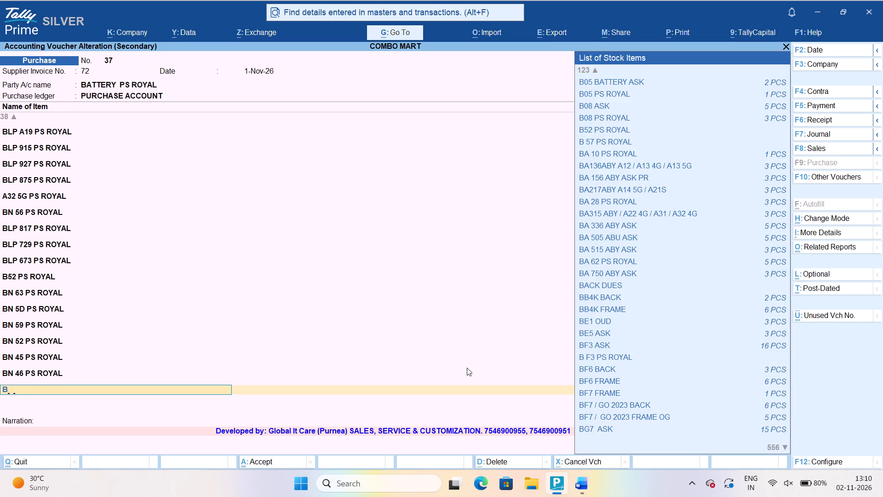
key(space)
text(44)
key(space)
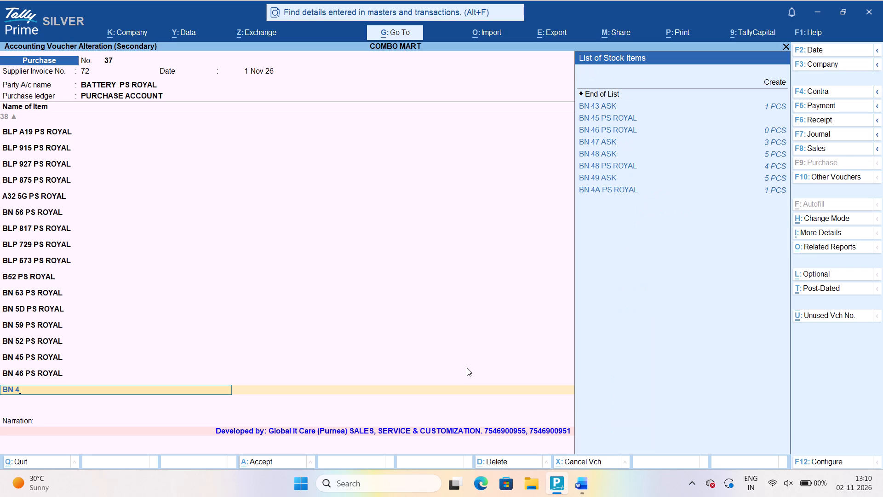
key(Up)
key(Up)
key(Up)
key(Up)
key(Up)
key(Up)
key(Up)
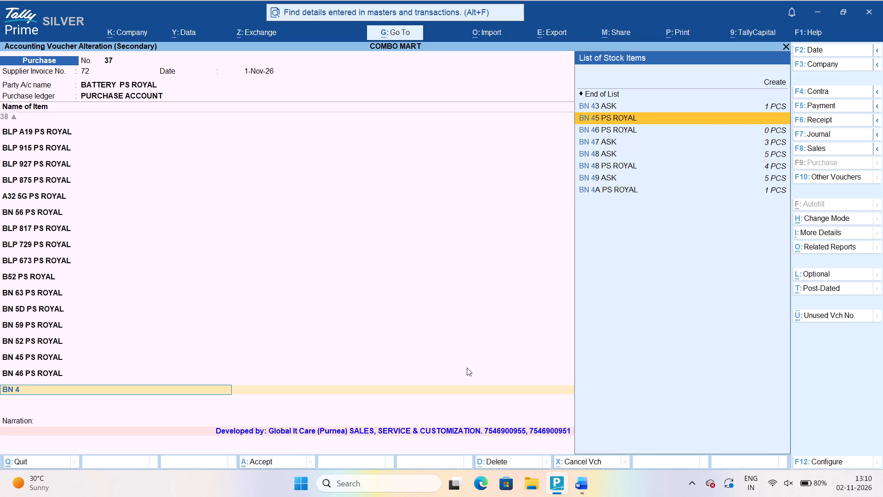
key(Up)
key(Up)
key(Up)
key(Return)
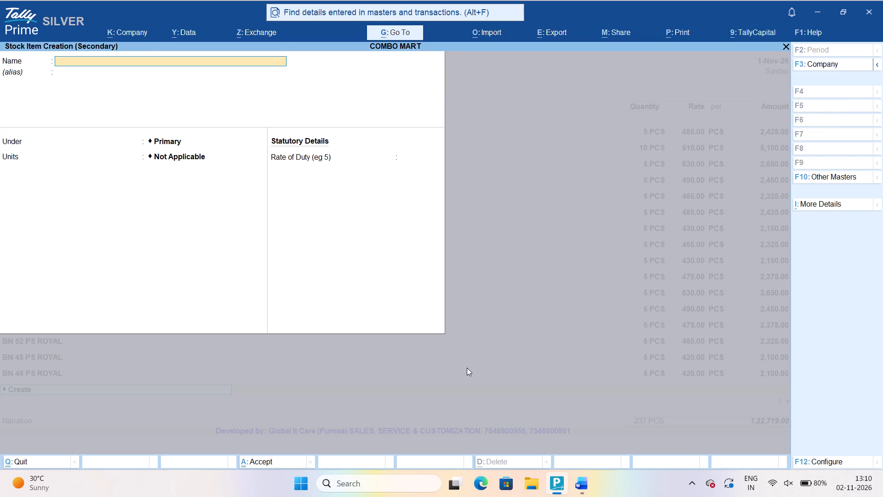
Name the new stock item BN 44 PS ROYAL and enter a period as its alias.
text(BN)
key(space)
text(44 PS)
key(space)
text(ROYAL)
key(space)
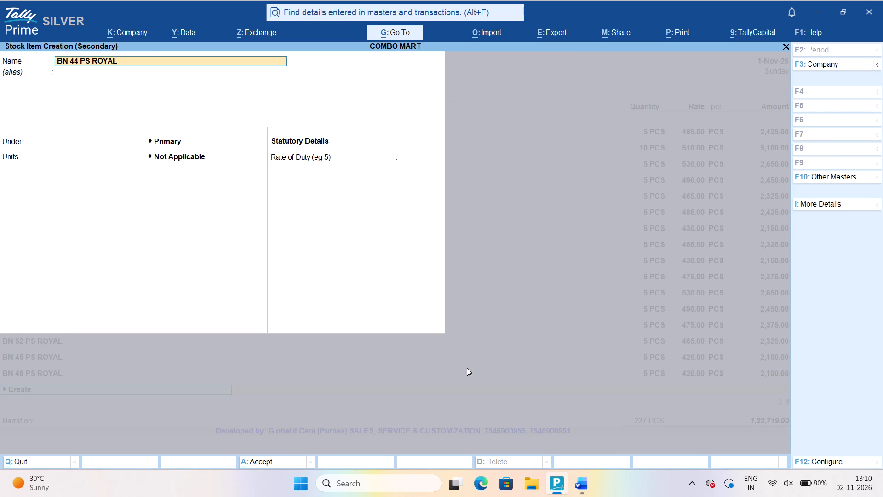
key(Return)
key(period)
key(Return)
key(Return)
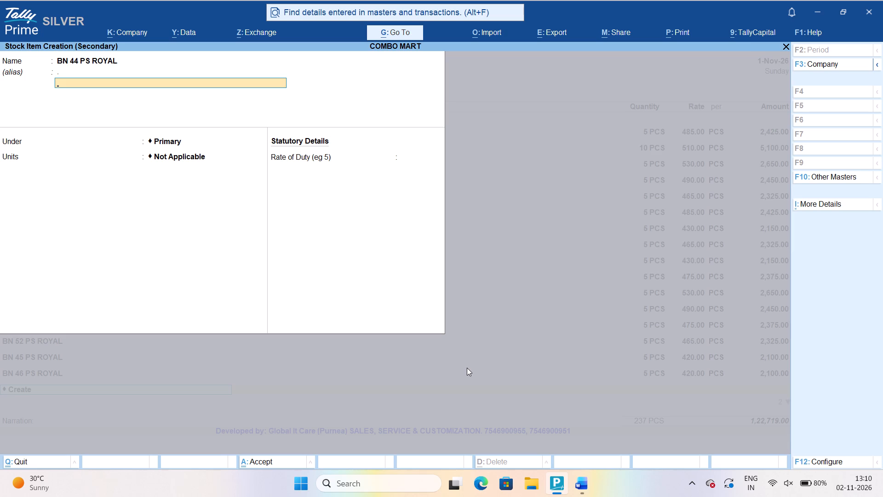
Put the new BN 44 PS ROYAL item under BATTERY with PCS as unit, and enable setting standard rates.
key(Down)
key(Return)
key(Return)
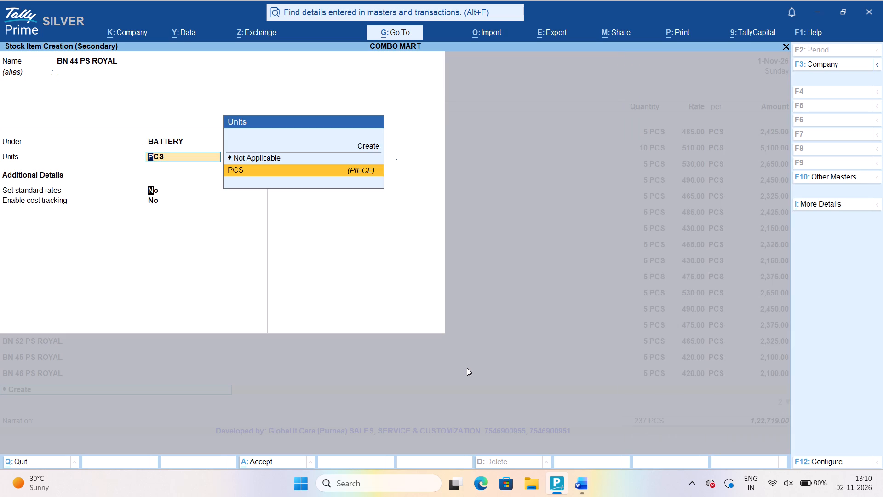
text(YES)
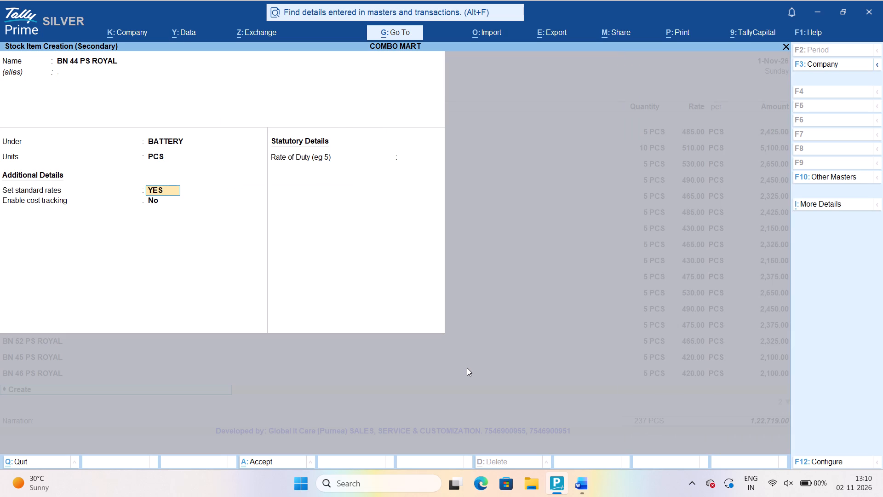
key(Return)
Set the standard cost of BN 44 PS ROYAL to 420 per PCS, applicable from 1-Nov-26.
text(1-11)
key(Return)
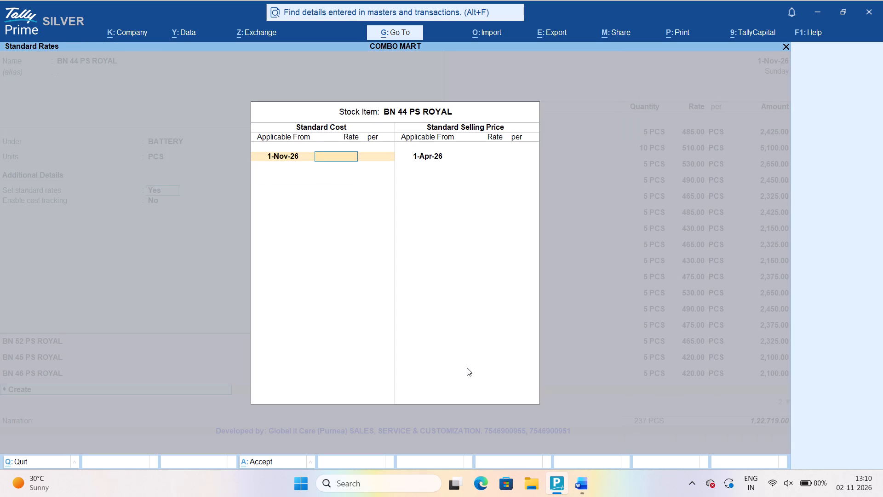
text(420)
key(Return)
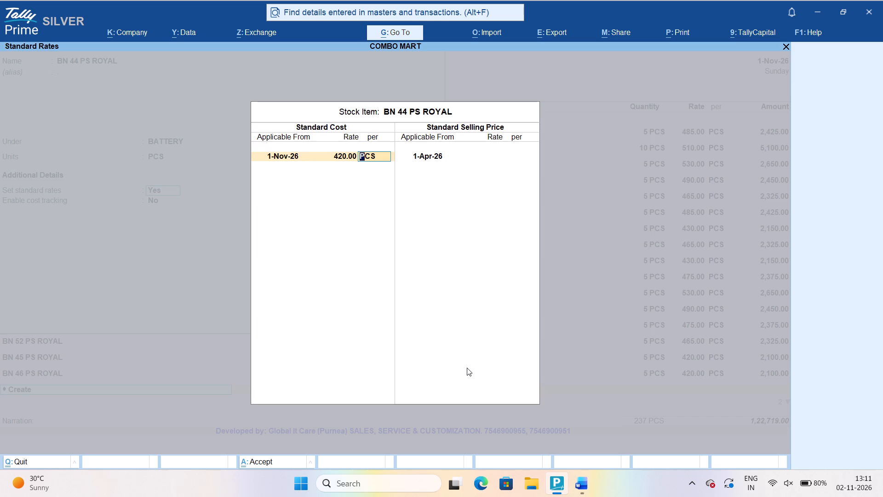
key(Return)
key(Return)
Set the standard selling price to 440 per PCS from 1-Nov-26 and save the BN 44 PS ROYAL item without cost tracking.
text(1-11)
key(Return)
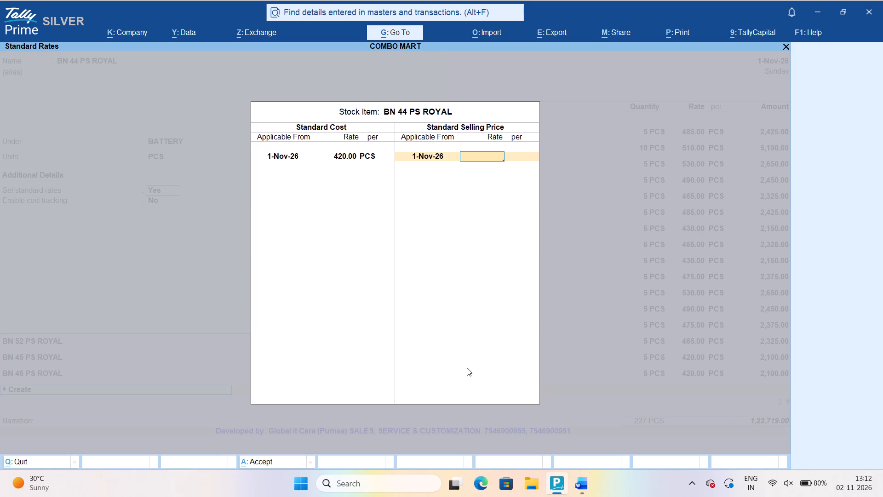
key(Return)
key(BackSpace)
text(440)
key(Return)
key(Return)
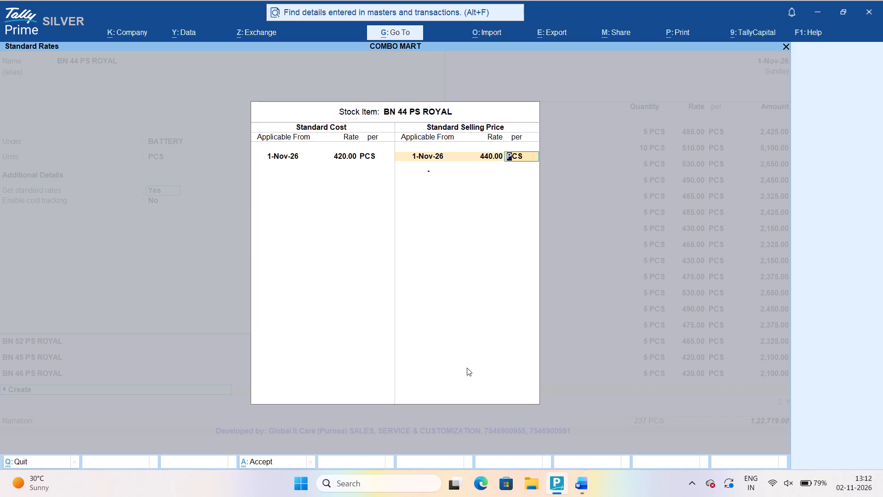
key(Return)
key(Return)
key(Return)
key(Return)
key(Return)
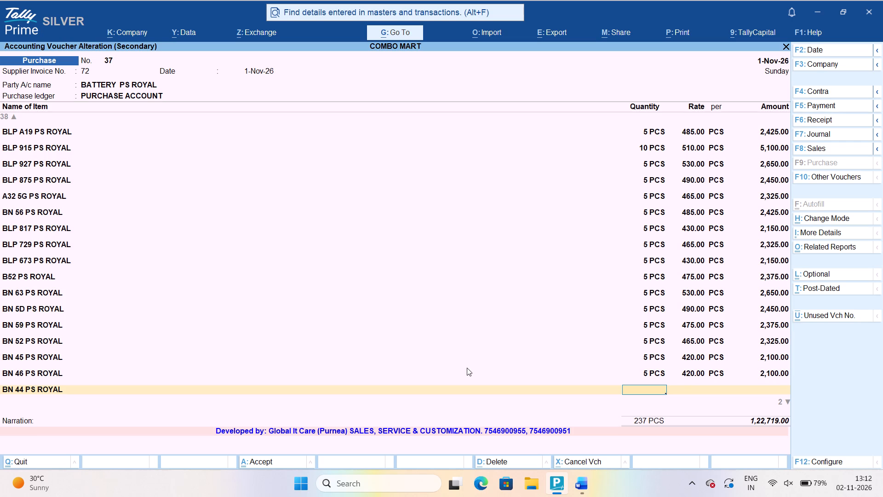
Enter a quantity of 5 PCS for BN 44 PS ROYAL in the voucher, keeping the 420 rate.
key(5)
key(Return)
key(Return)
key(Return)
key(Return)
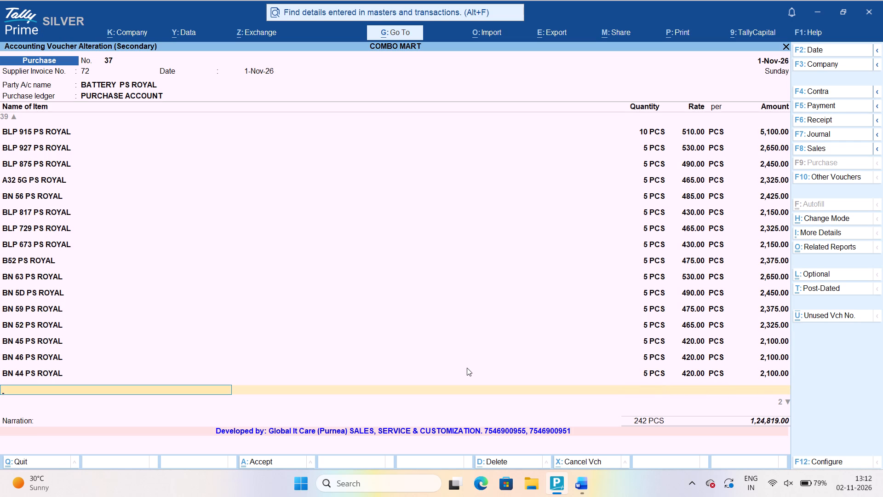
Add BN51 PS ROYAL to the voucher with a quantity of 5 PCS, keeping the 475 rate.
text(BN 51)
key(space)
key(Return)
key(Return)
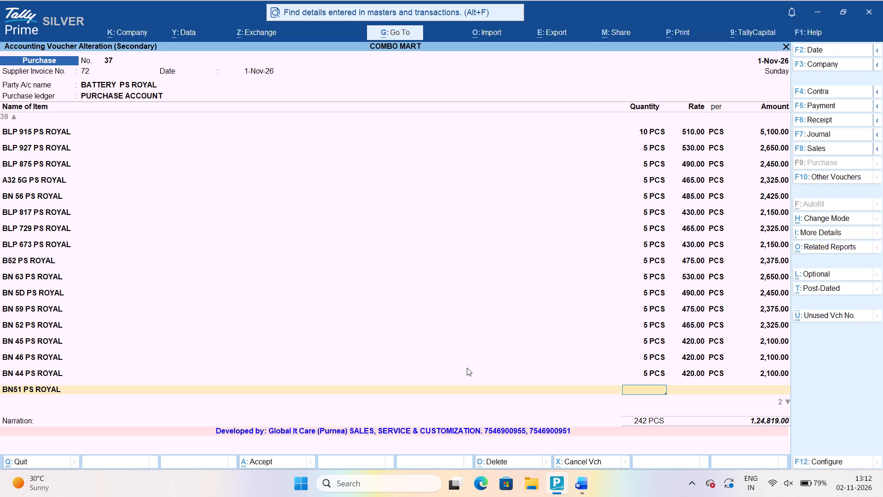
key(5)
key(Return)
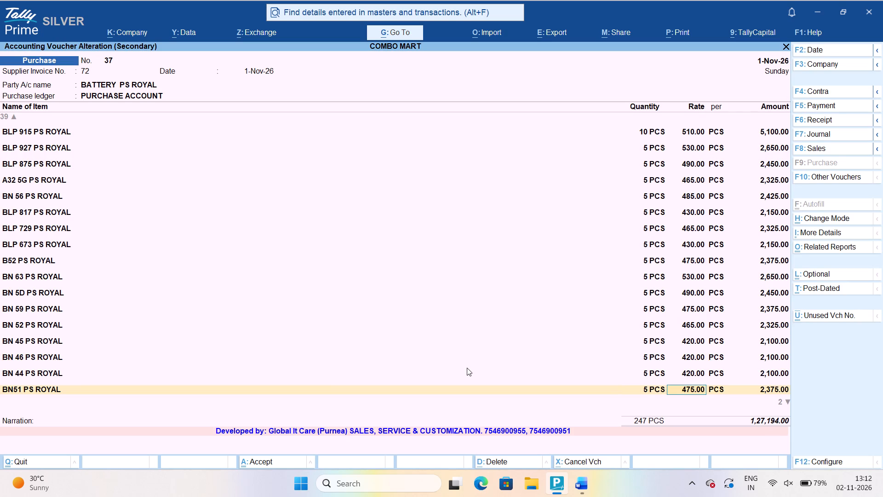
key(Return)
key(Return)
key(Return)
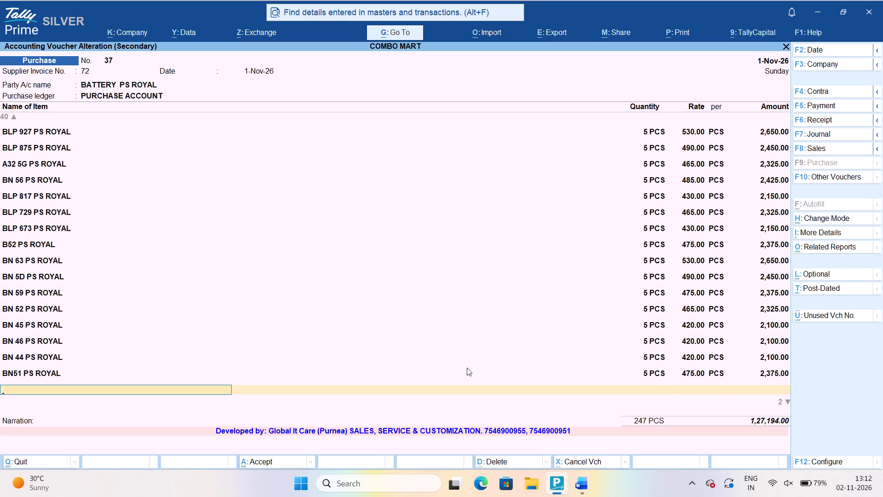
Add BN 4A PS ROYAL as the next item line of the voucher.
text(BN 4A)
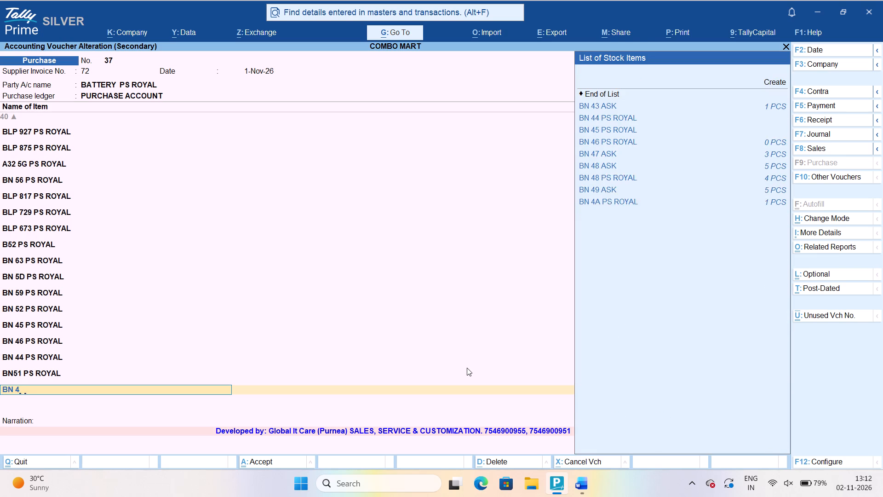
key(space)
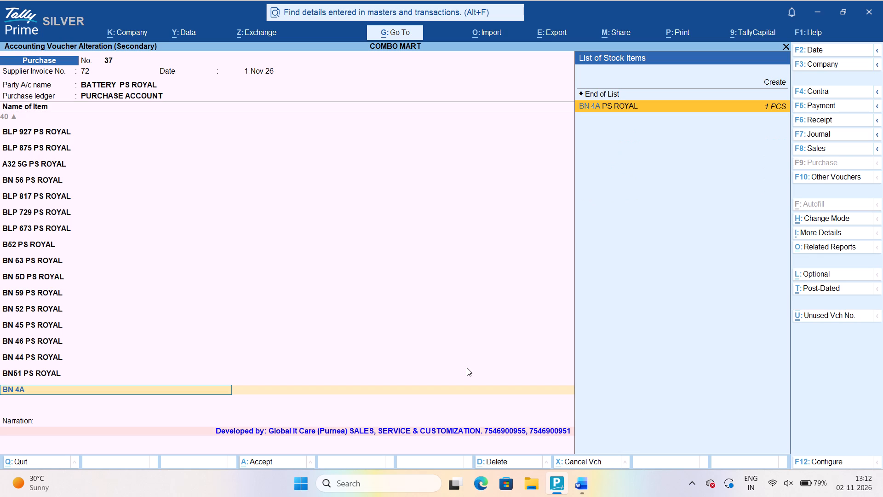
key(Return)
key(Return)
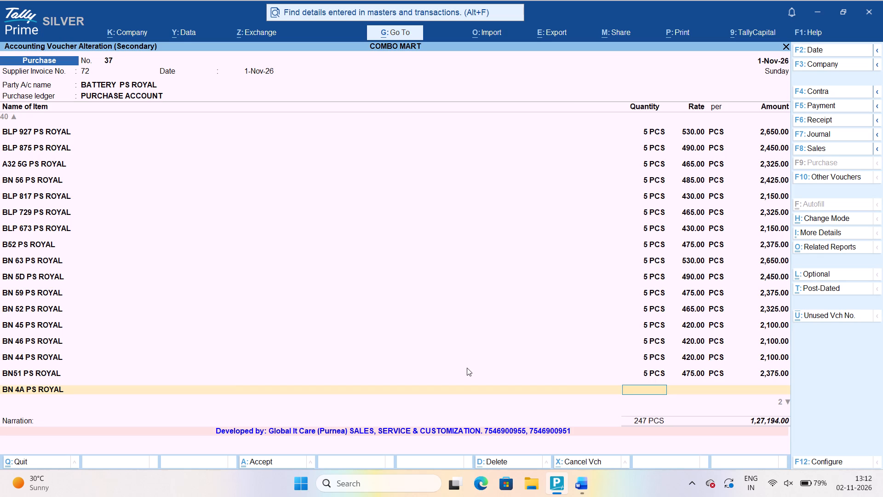